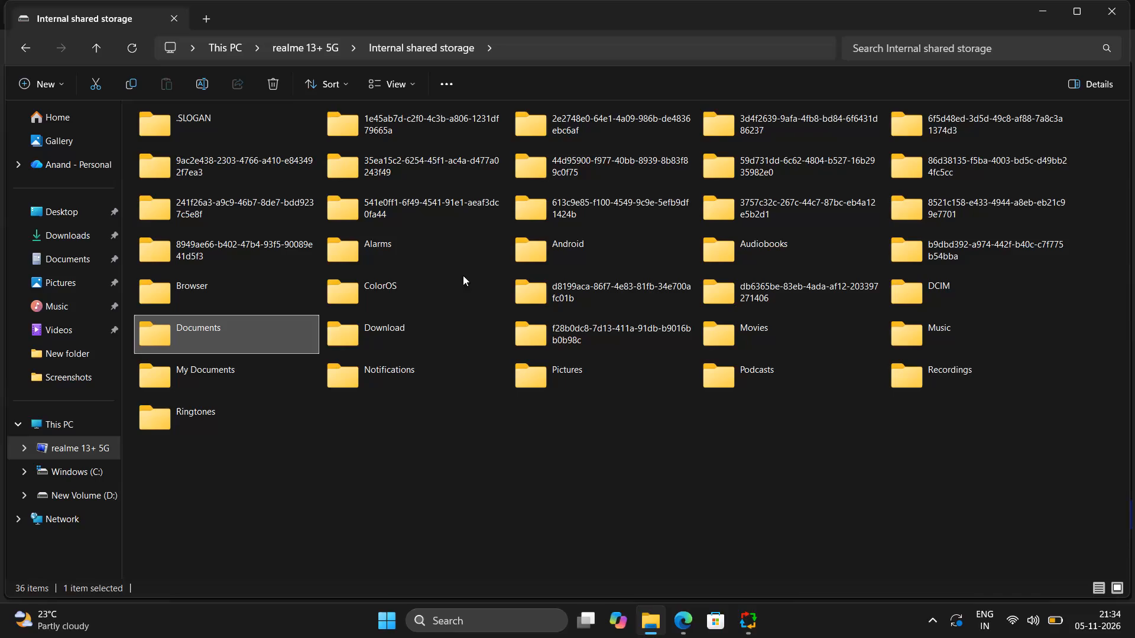
Open the FOS BILL OF OCT 2026 workbook from the phone's Download folder and enable editing.
left_click(438, 324)
double_click(438, 324)
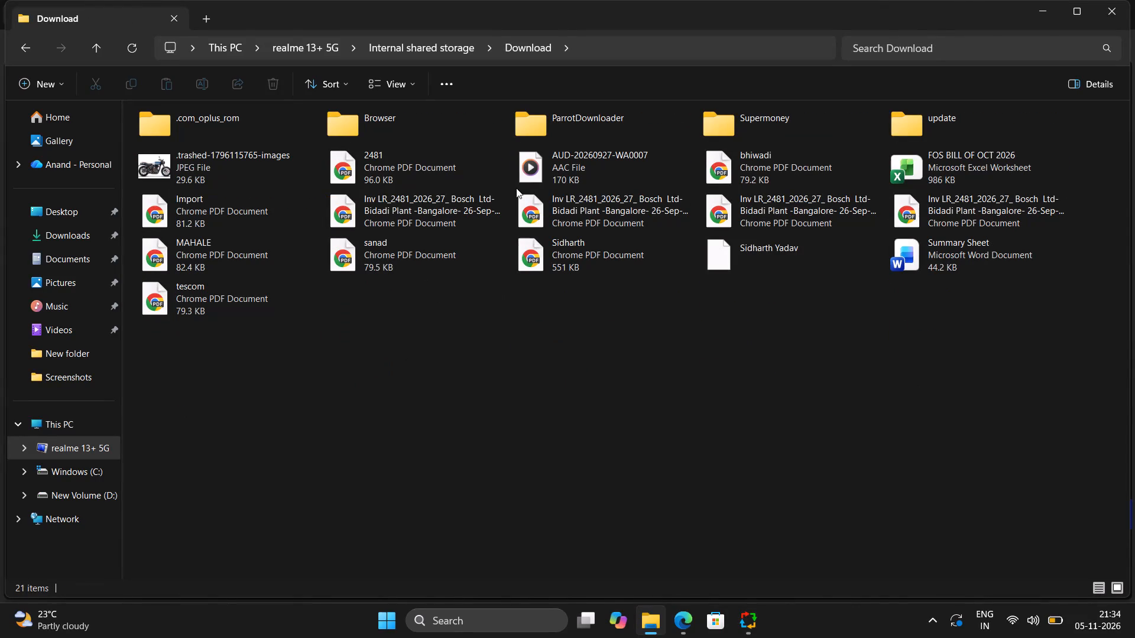
double_click(915, 165)
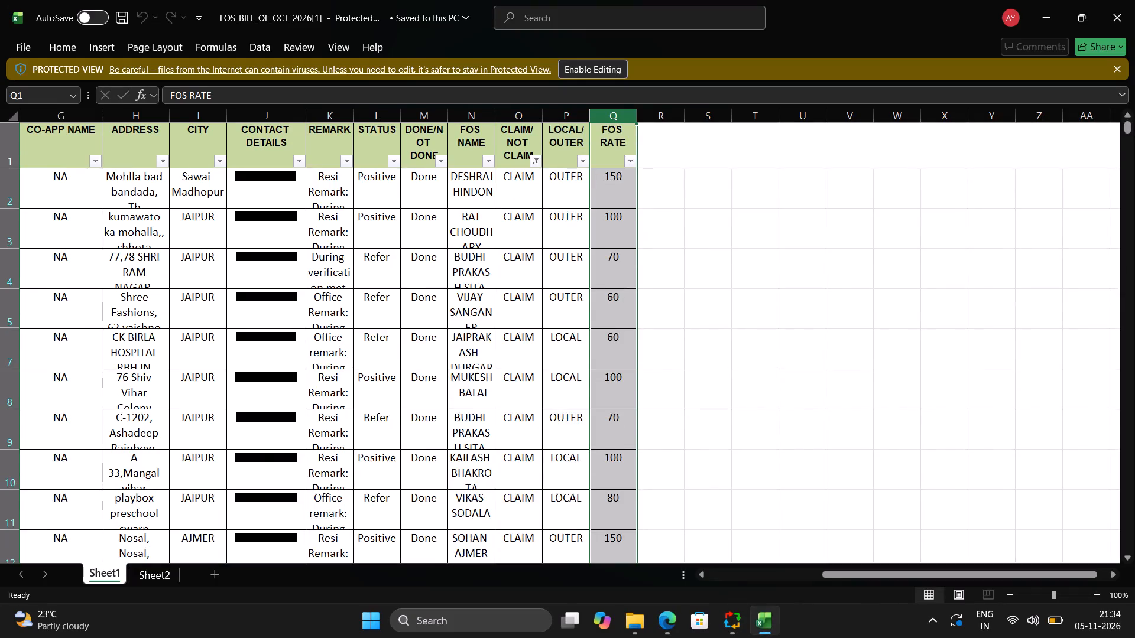
left_click(586, 68)
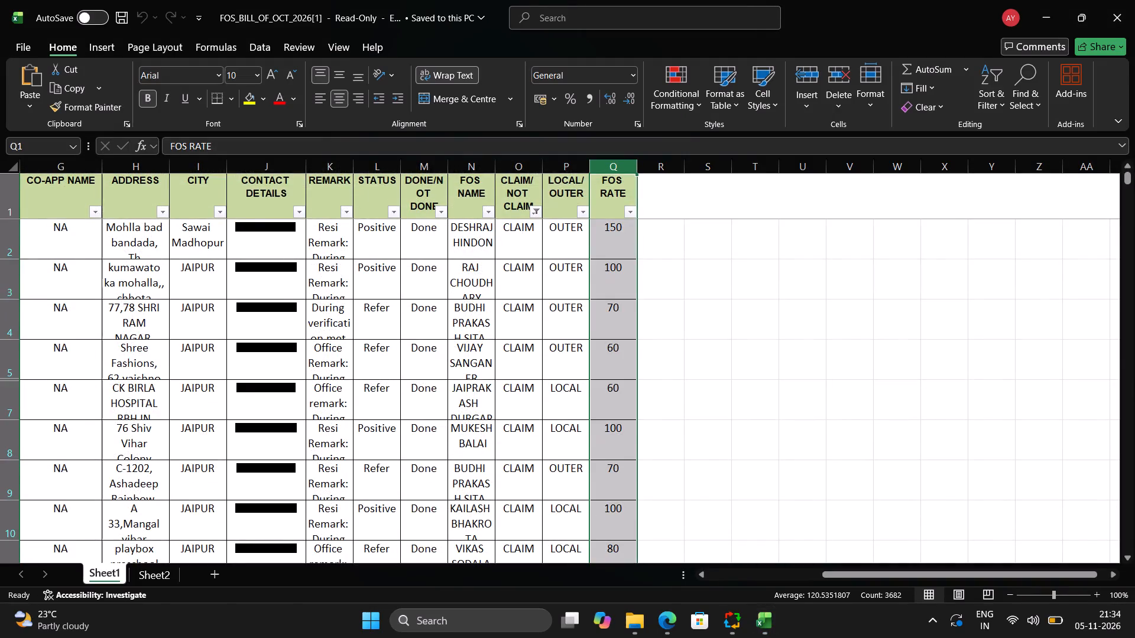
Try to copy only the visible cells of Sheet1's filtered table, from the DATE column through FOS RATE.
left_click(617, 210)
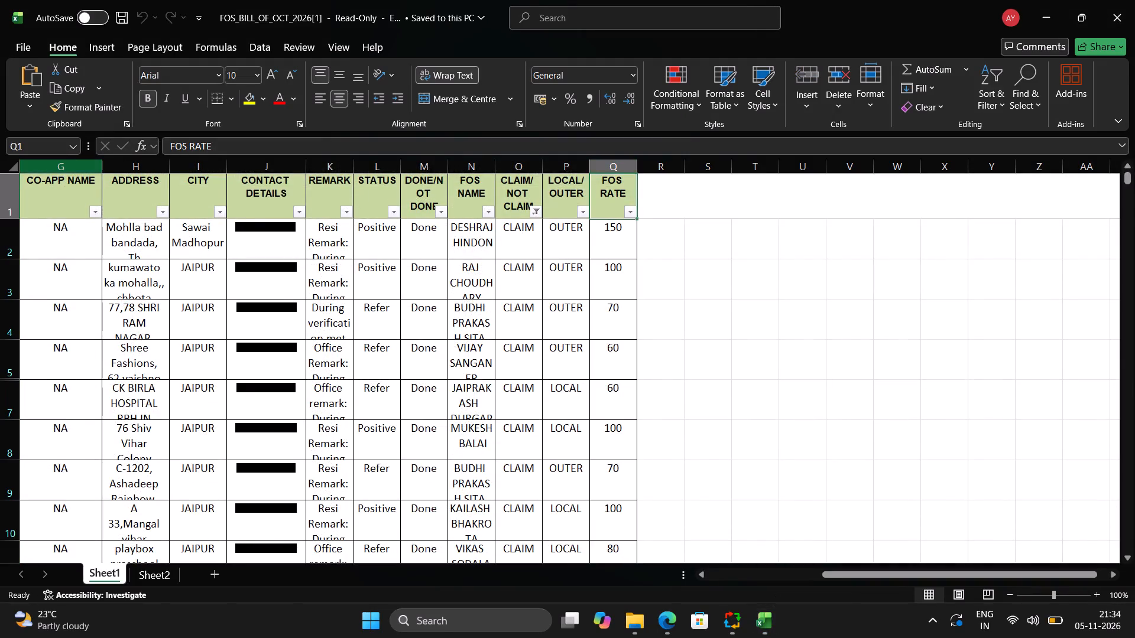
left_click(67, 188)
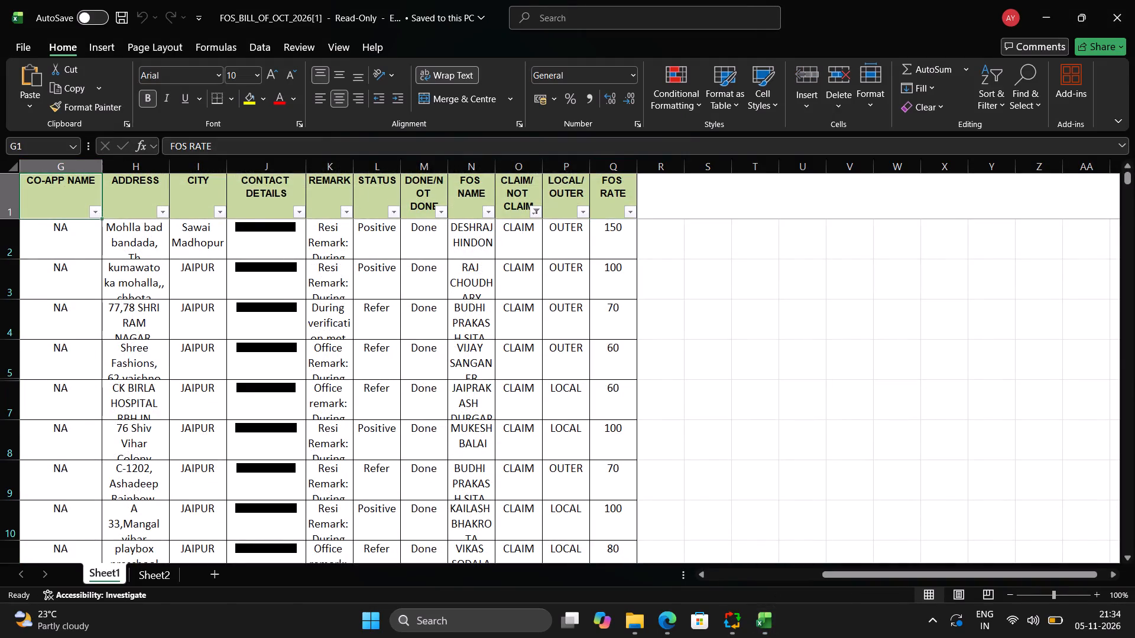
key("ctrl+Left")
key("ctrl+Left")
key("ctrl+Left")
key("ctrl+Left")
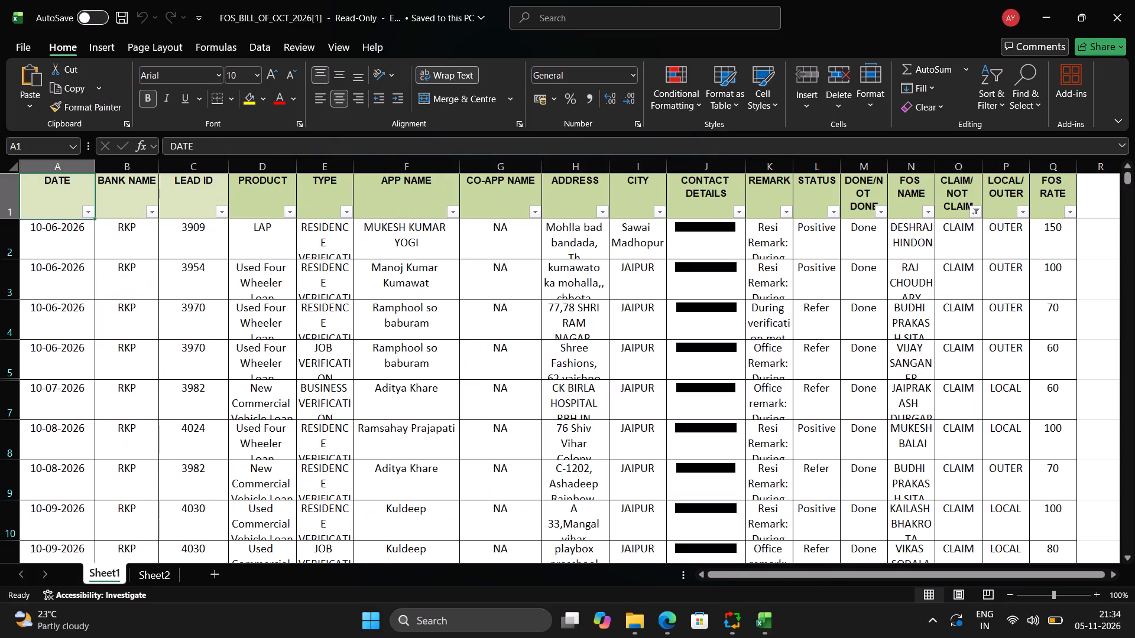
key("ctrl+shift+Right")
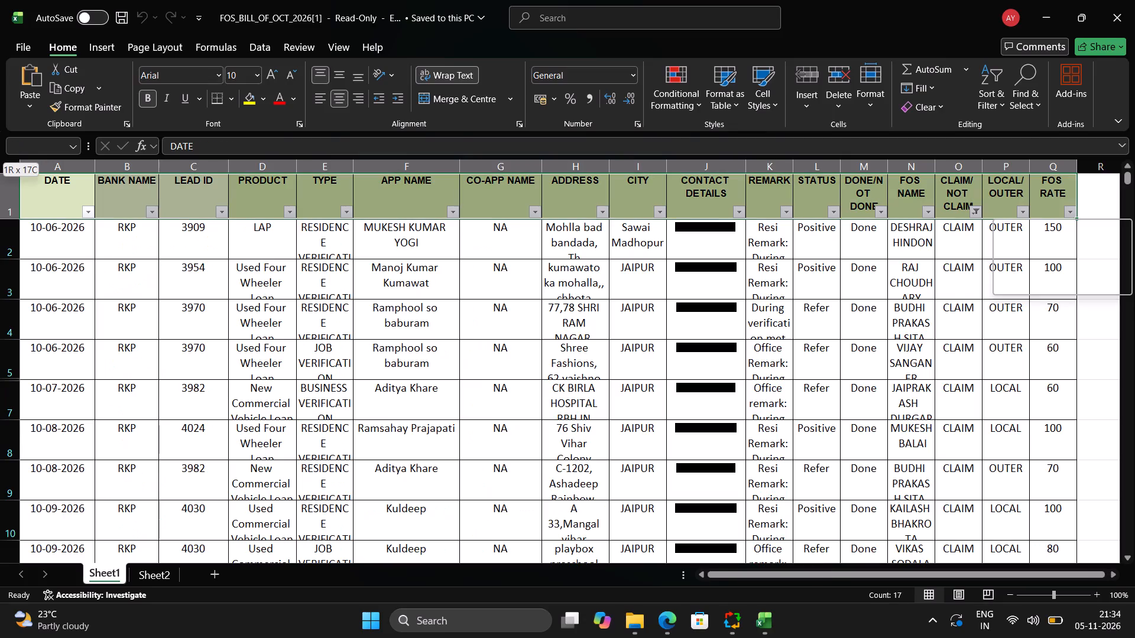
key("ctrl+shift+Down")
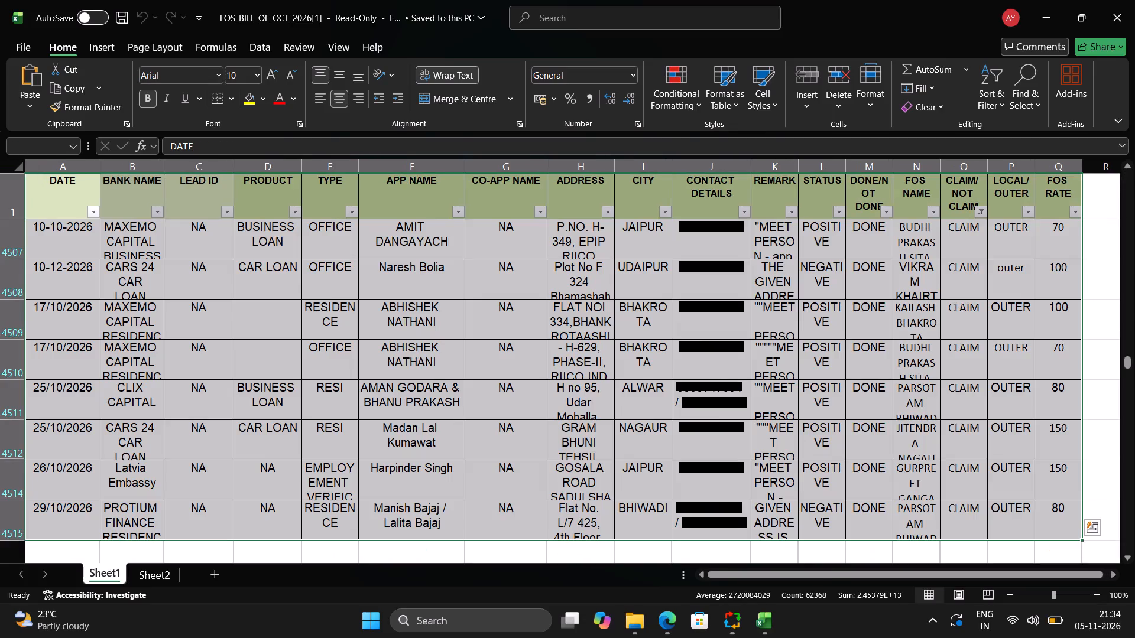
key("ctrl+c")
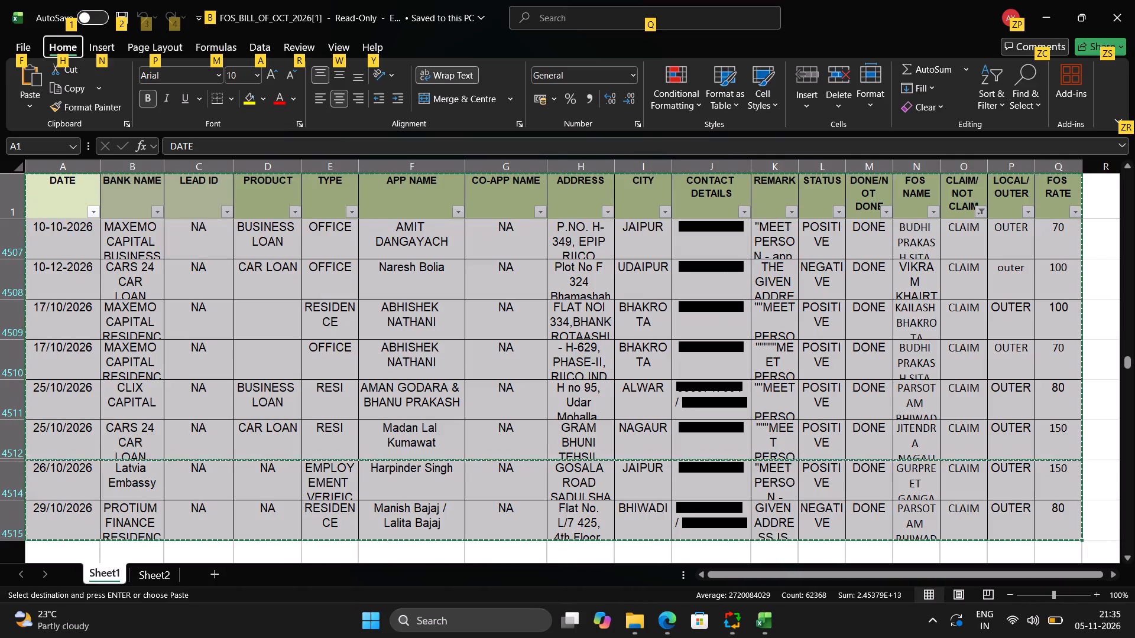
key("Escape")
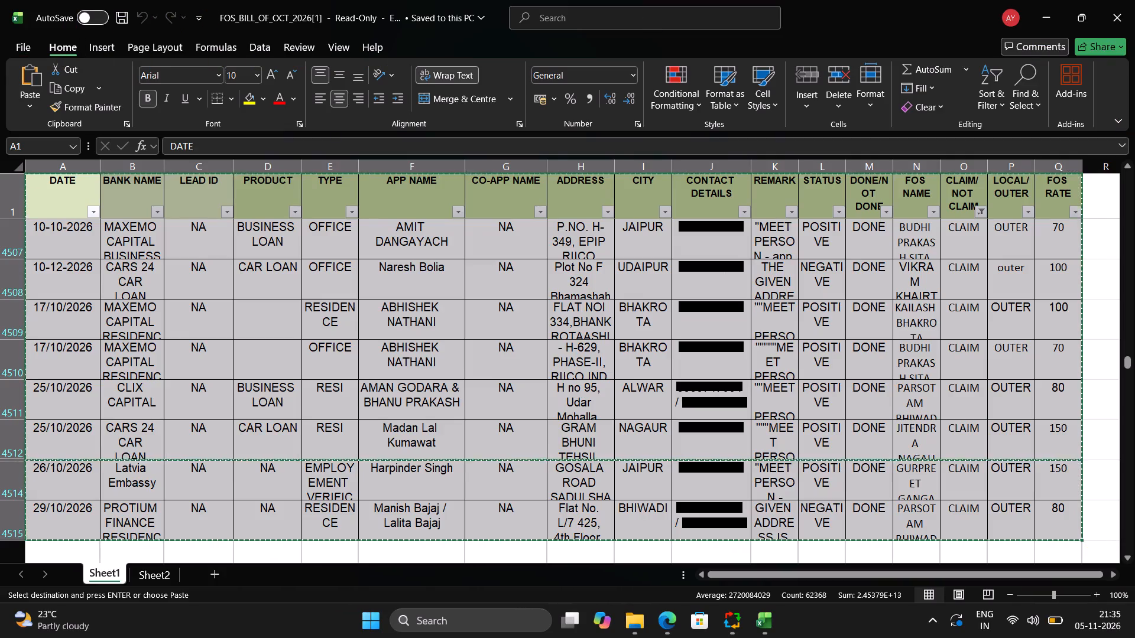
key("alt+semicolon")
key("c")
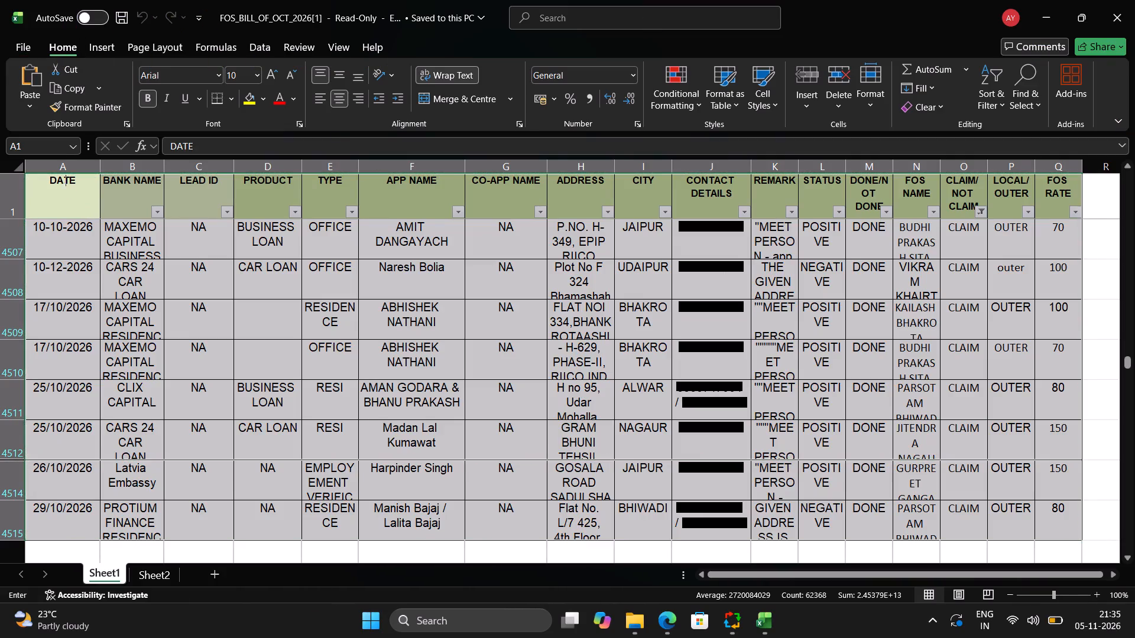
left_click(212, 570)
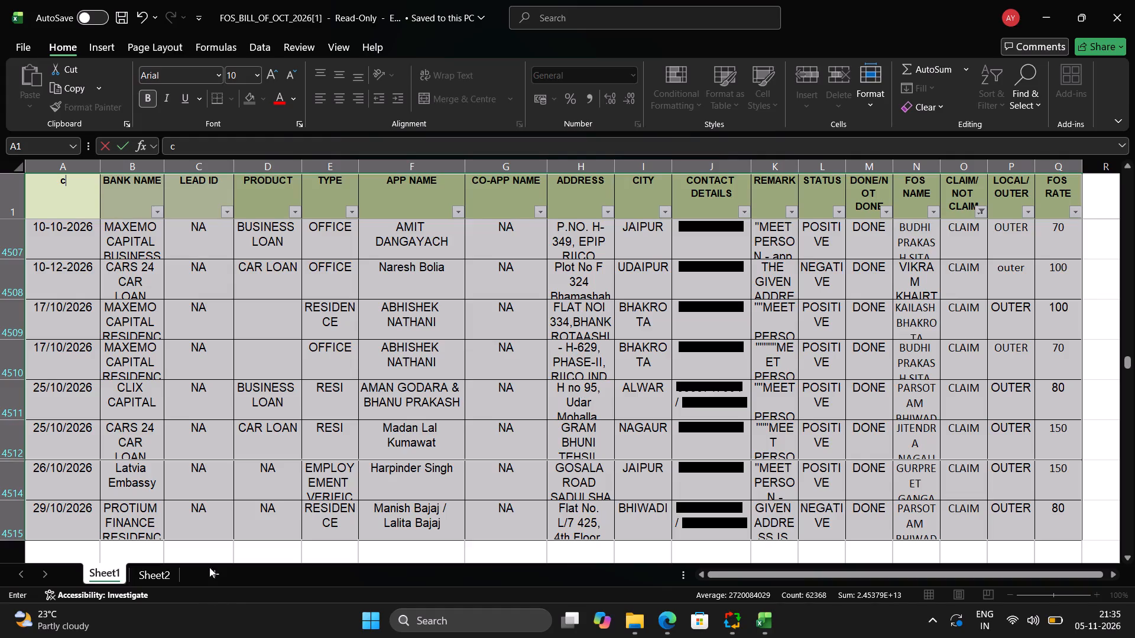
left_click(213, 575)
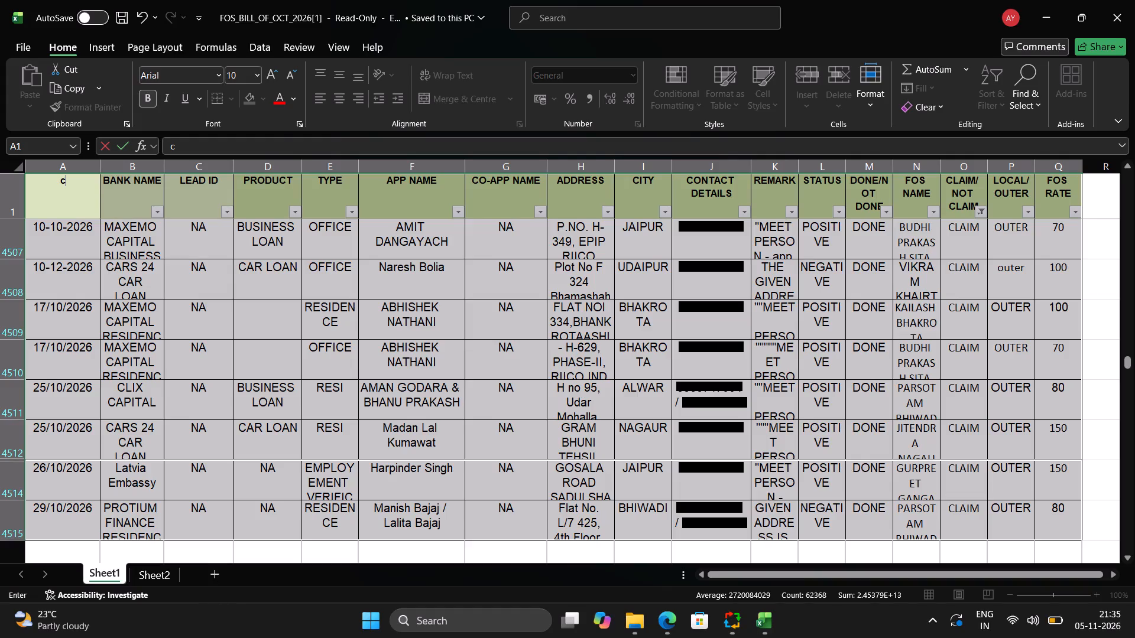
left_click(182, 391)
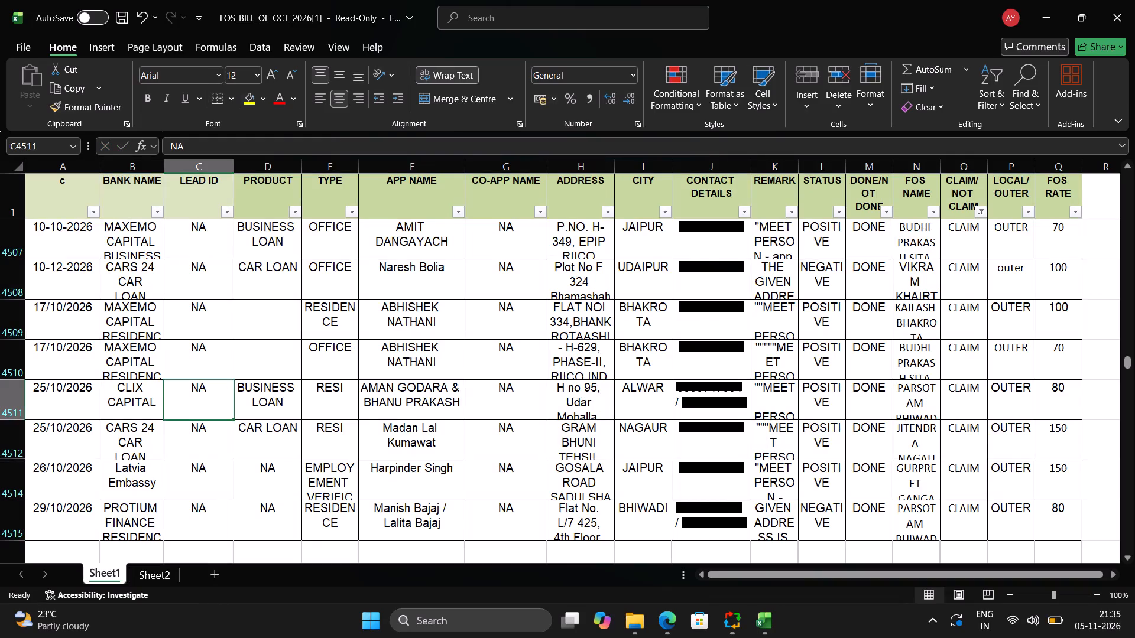
Add a new blank worksheet after Sheet1.
left_click(215, 577)
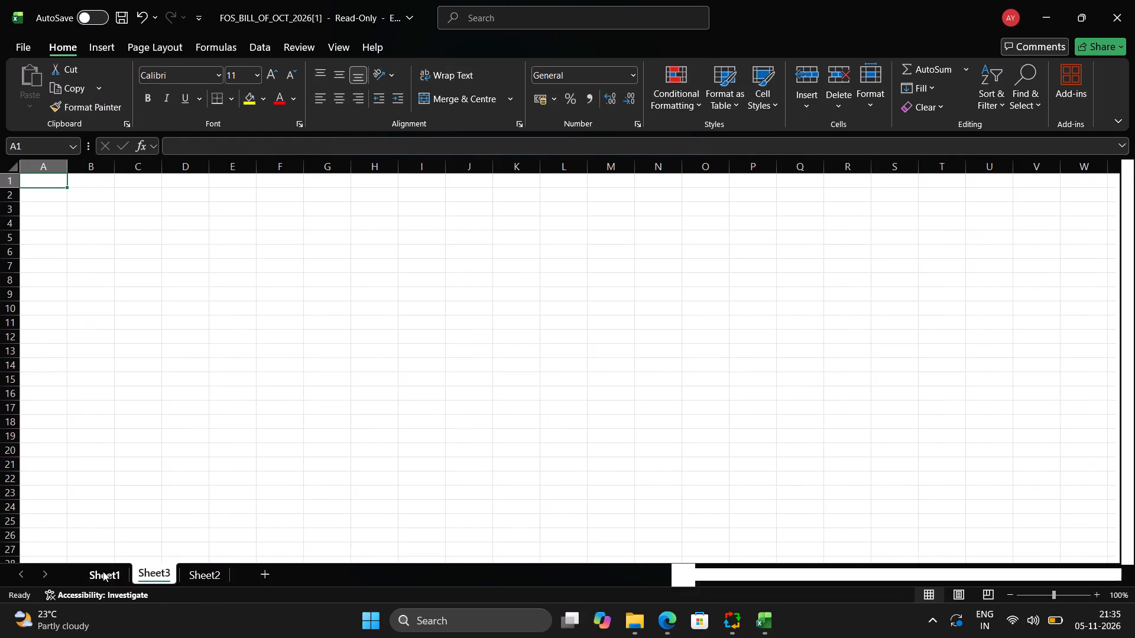
Copy only the visible cells of Sheet1's filtered table and paste them as values into Sheet3 at cell A1.
left_click(103, 571)
left_click(61, 190)
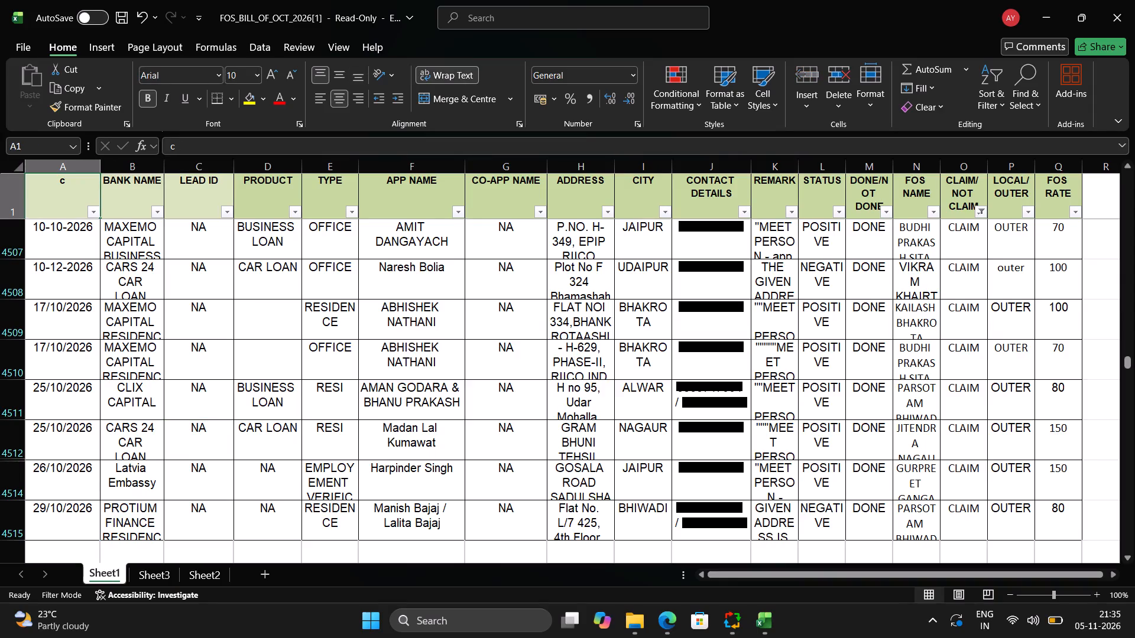
key("ctrl+shift+Right")
key("ctrl+shift+Down")
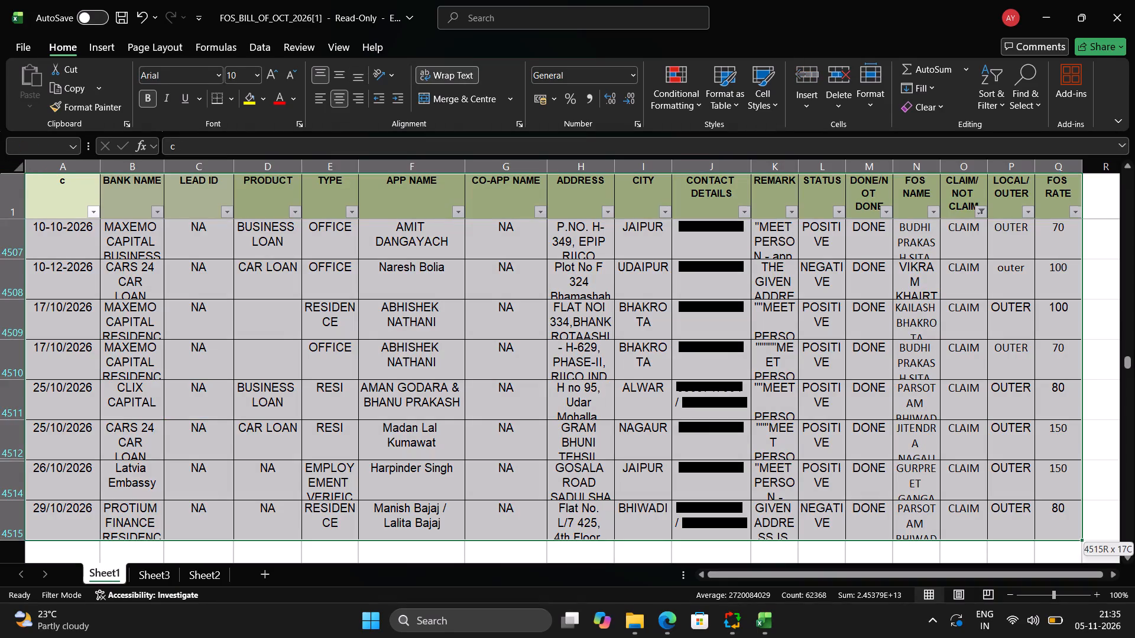
key("alt+semicolon")
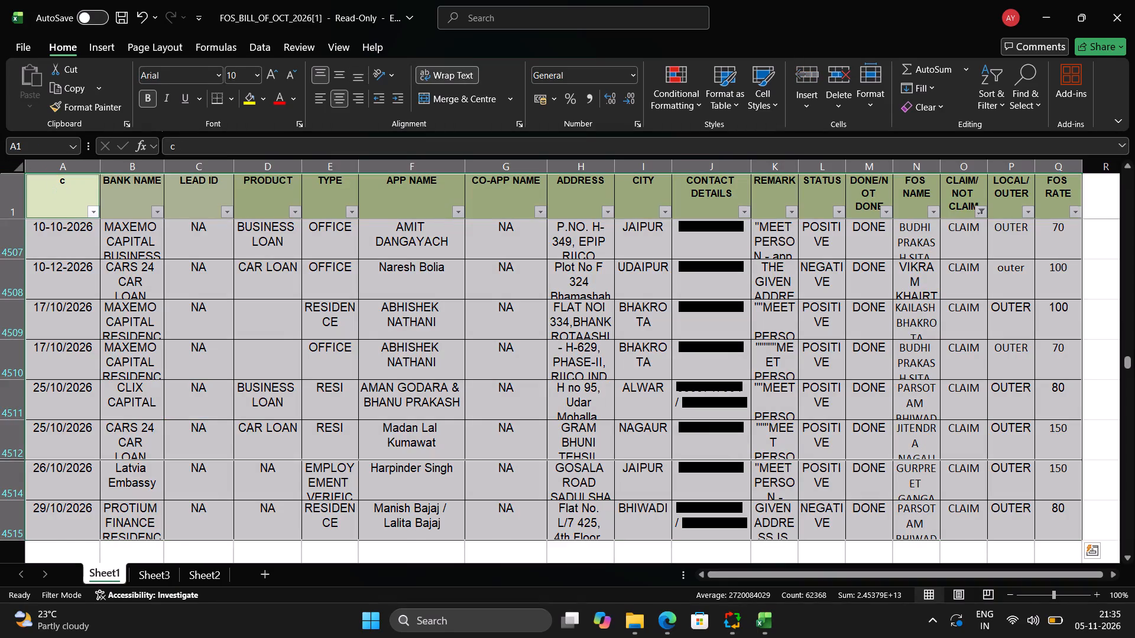
key("ctrl+c")
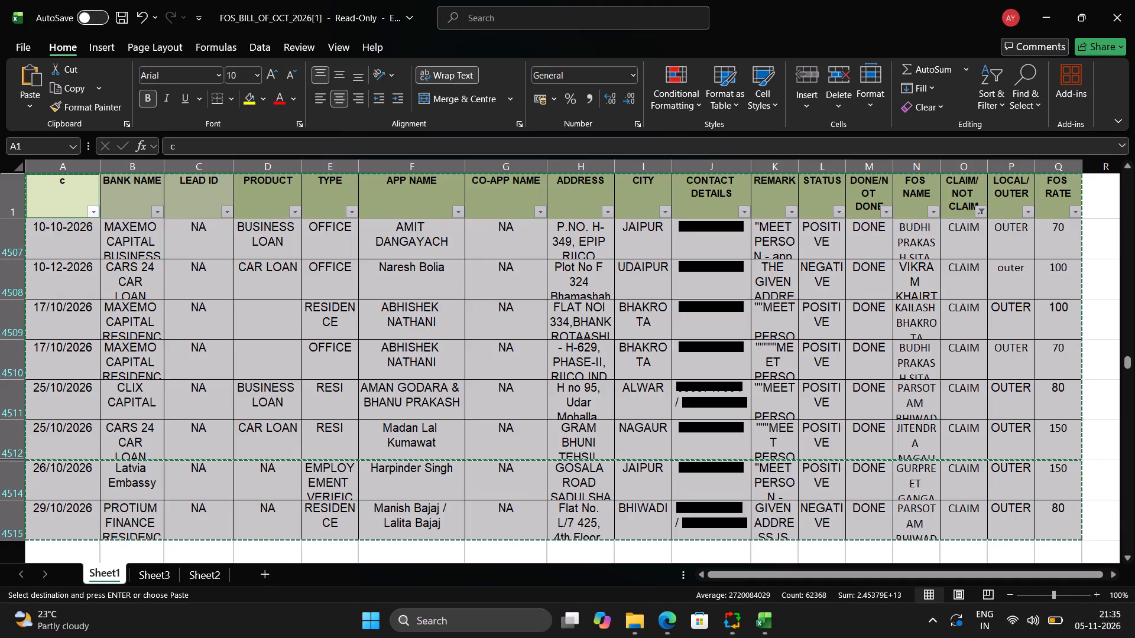
left_click(189, 571)
left_click(161, 573)
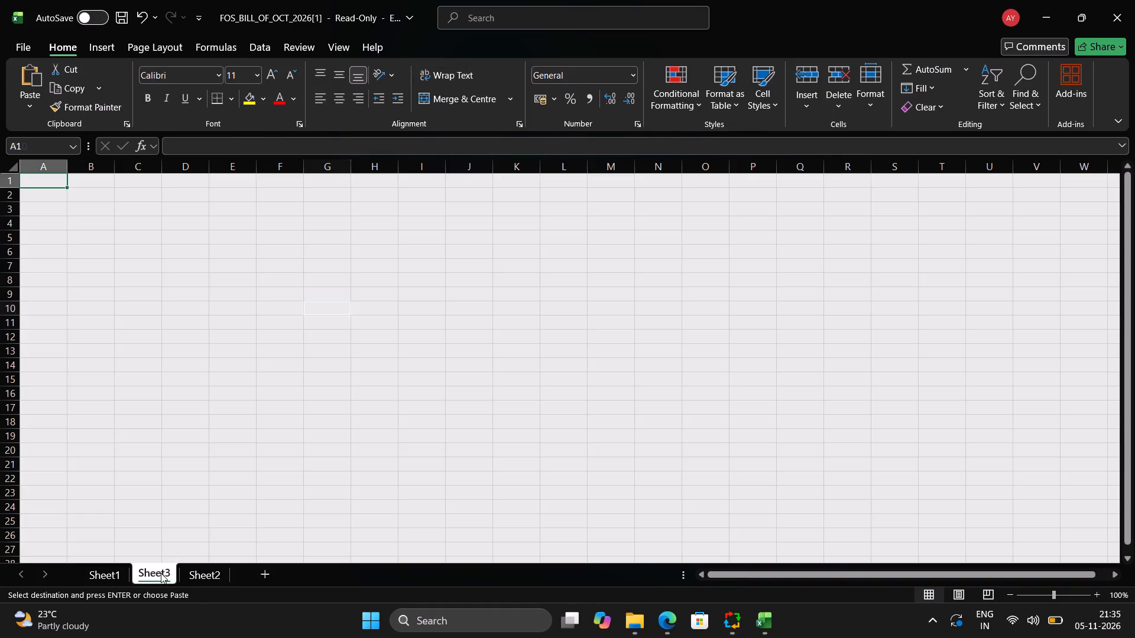
key("ctrl+alt+v")
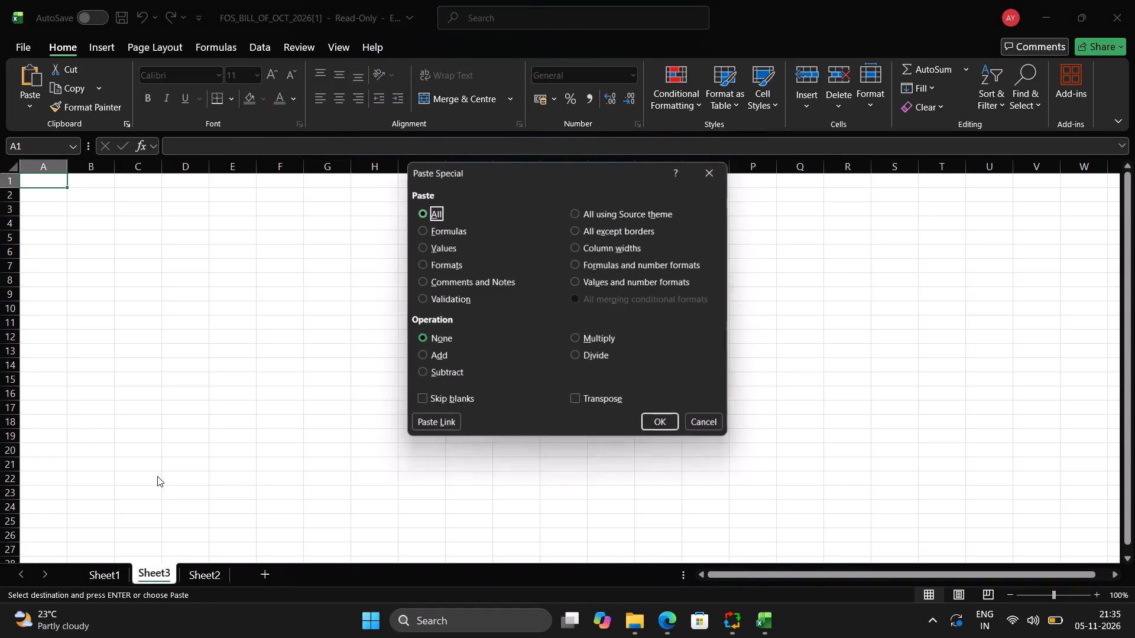
key("Down")
key("Down")
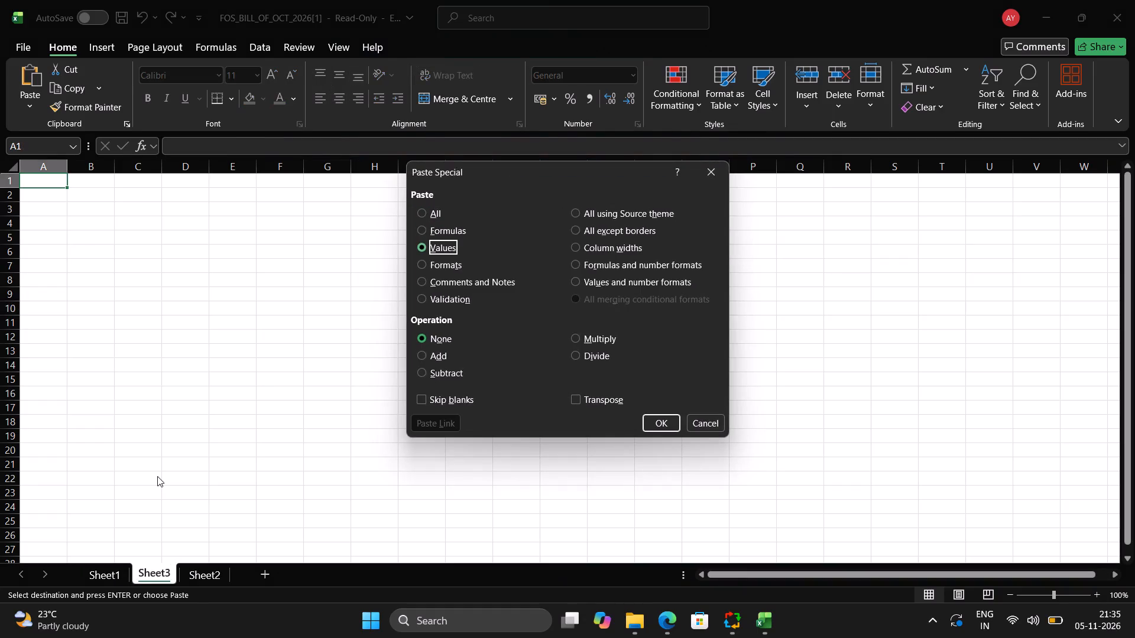
key("Return")
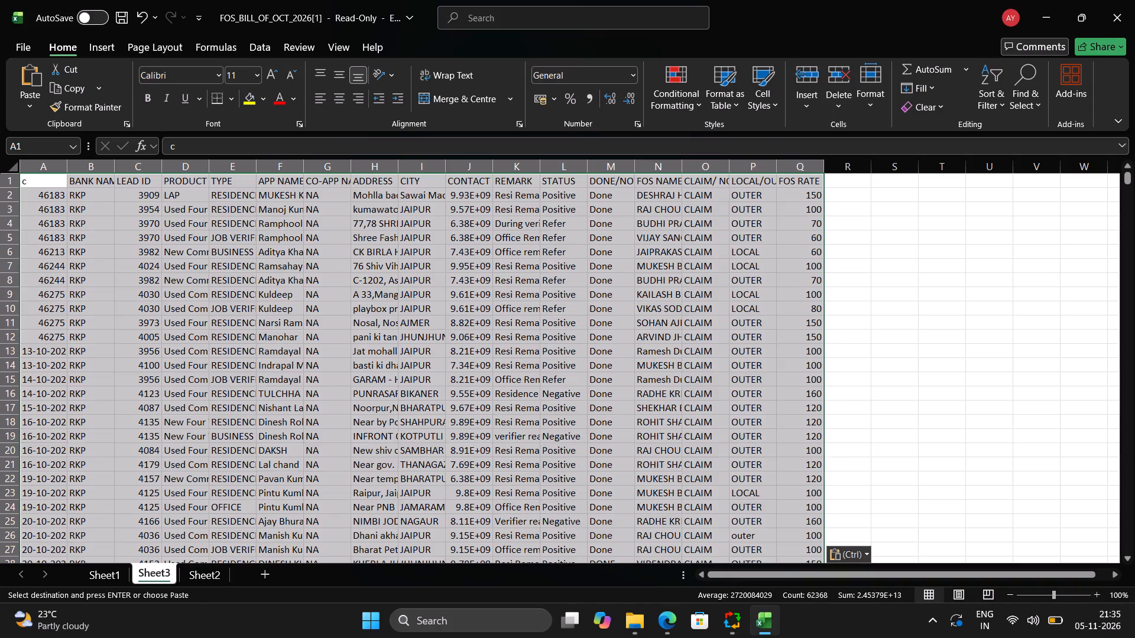
Apply the Date number format to all column A entries below the header on Sheet3.
left_click(33, 357)
key("ctrl+Up")
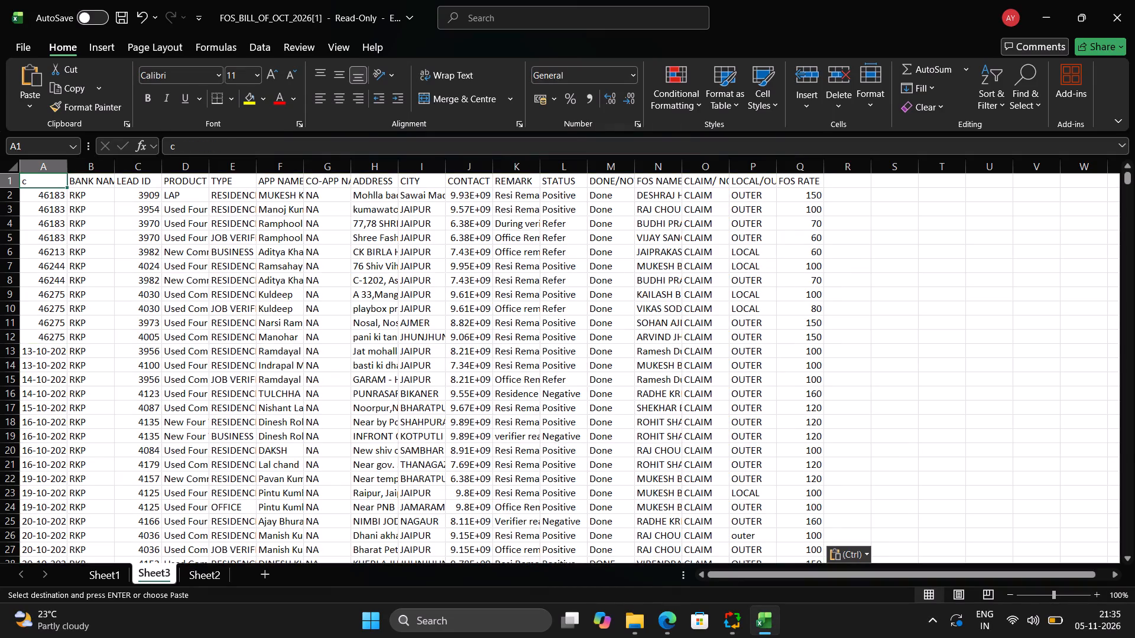
key("Down")
key("ctrl+shift+Down")
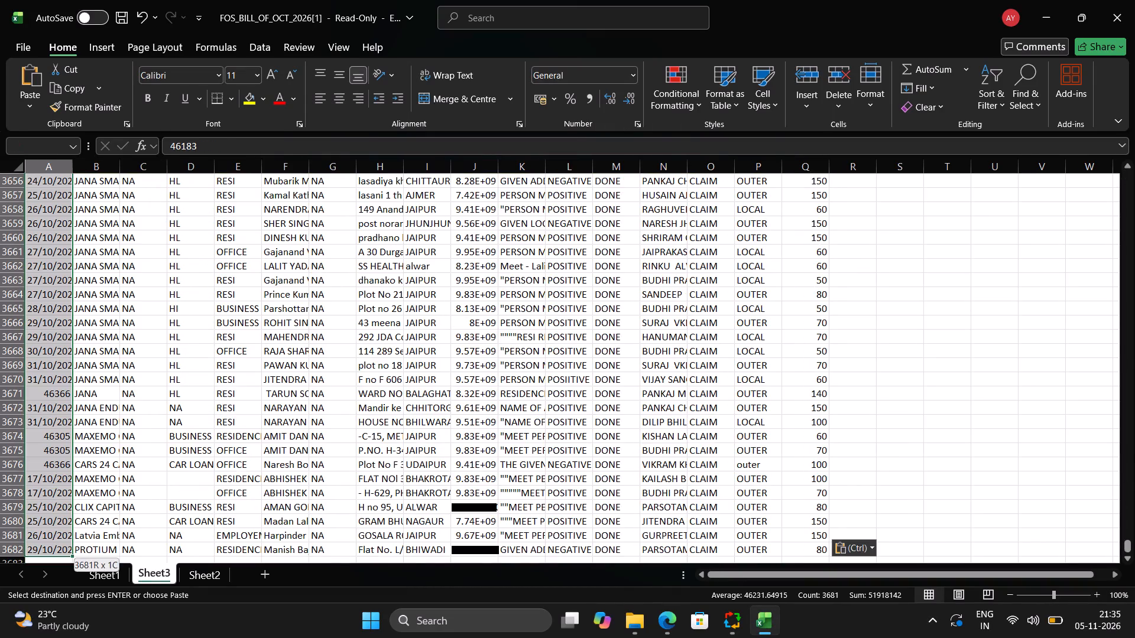
key("ctrl+1")
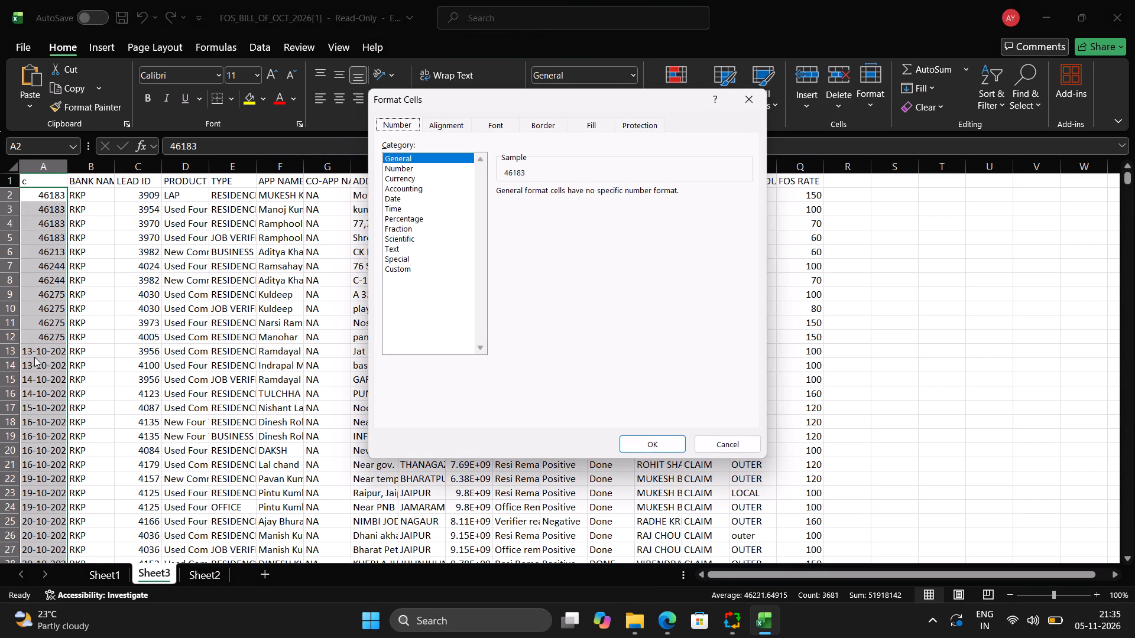
left_click(397, 200)
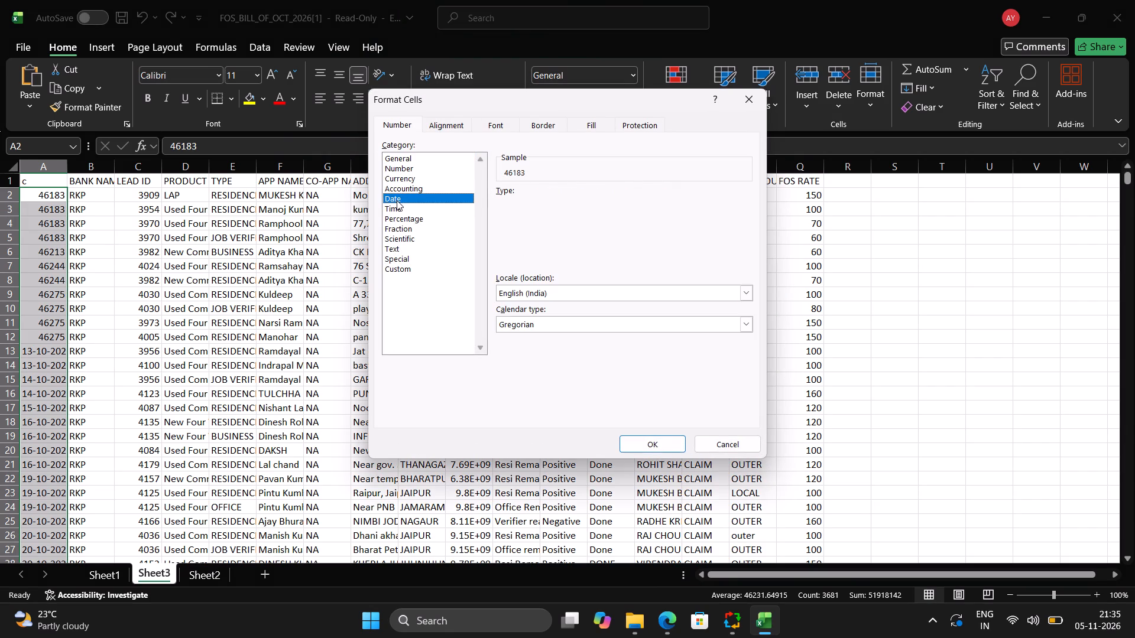
left_click(650, 440)
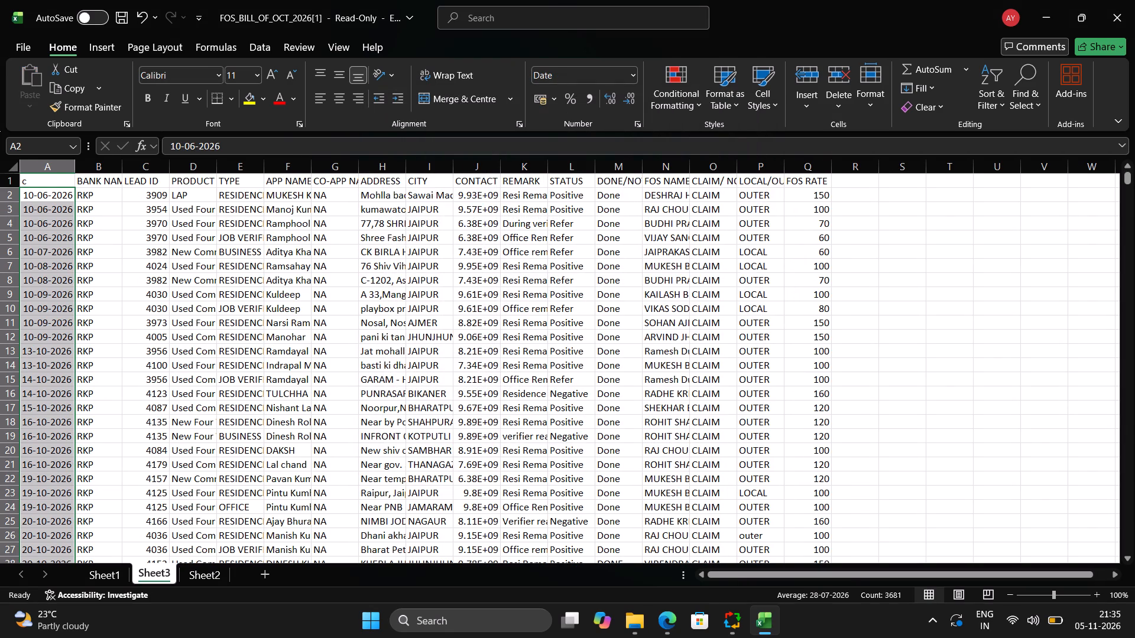
Check the filter set on the CLAIM/ NOT CLAIM column of Sheet1.
left_click(802, 194)
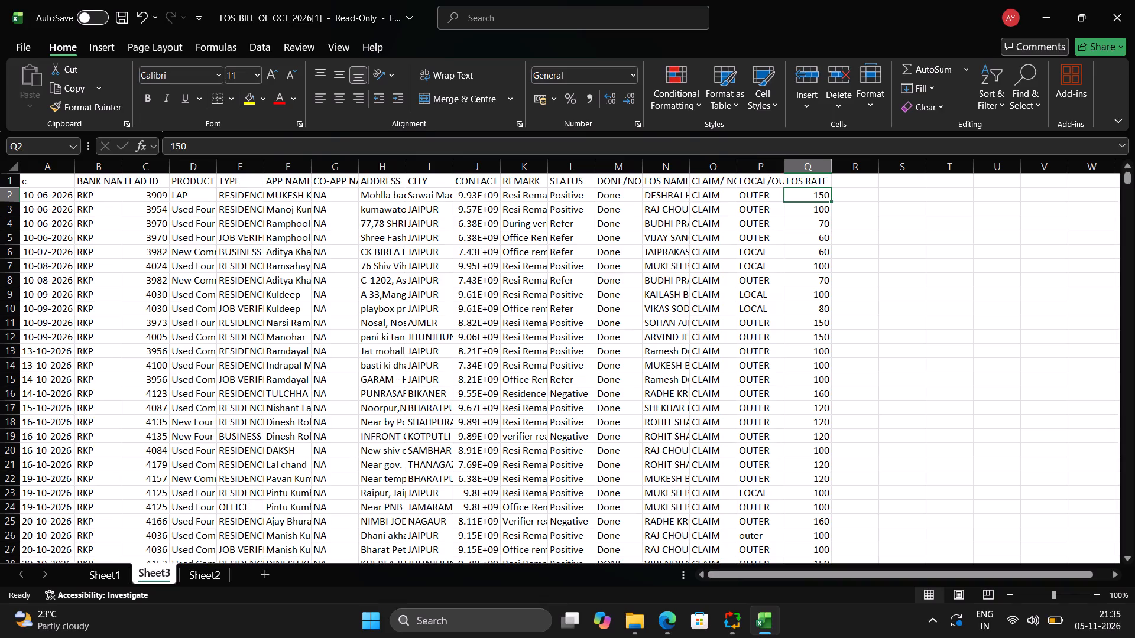
left_click(112, 572)
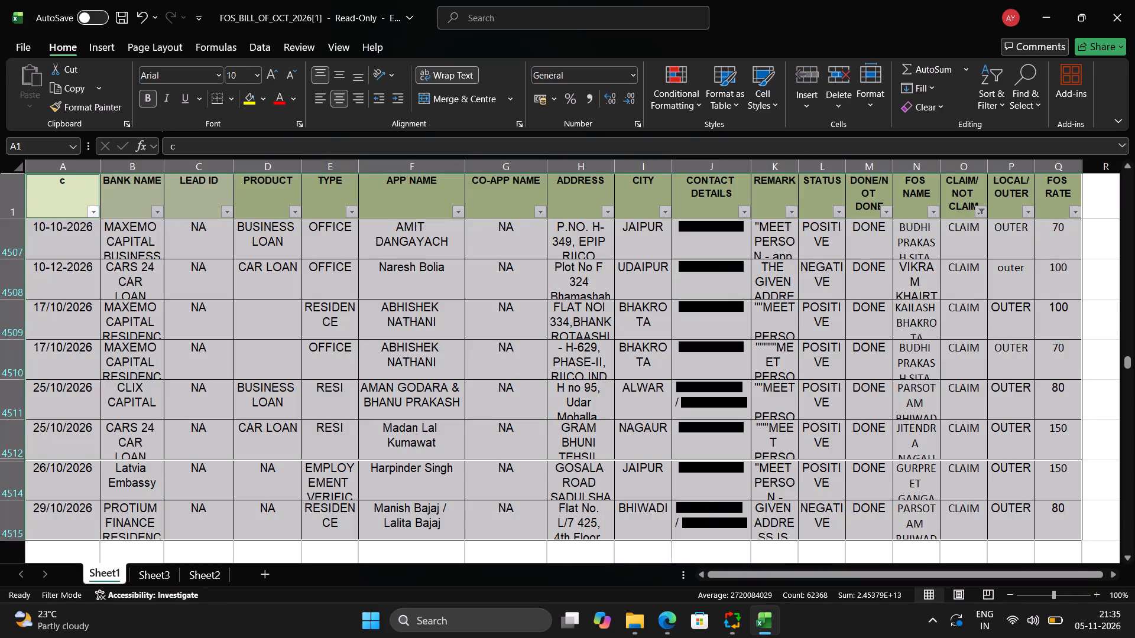
left_click(978, 213)
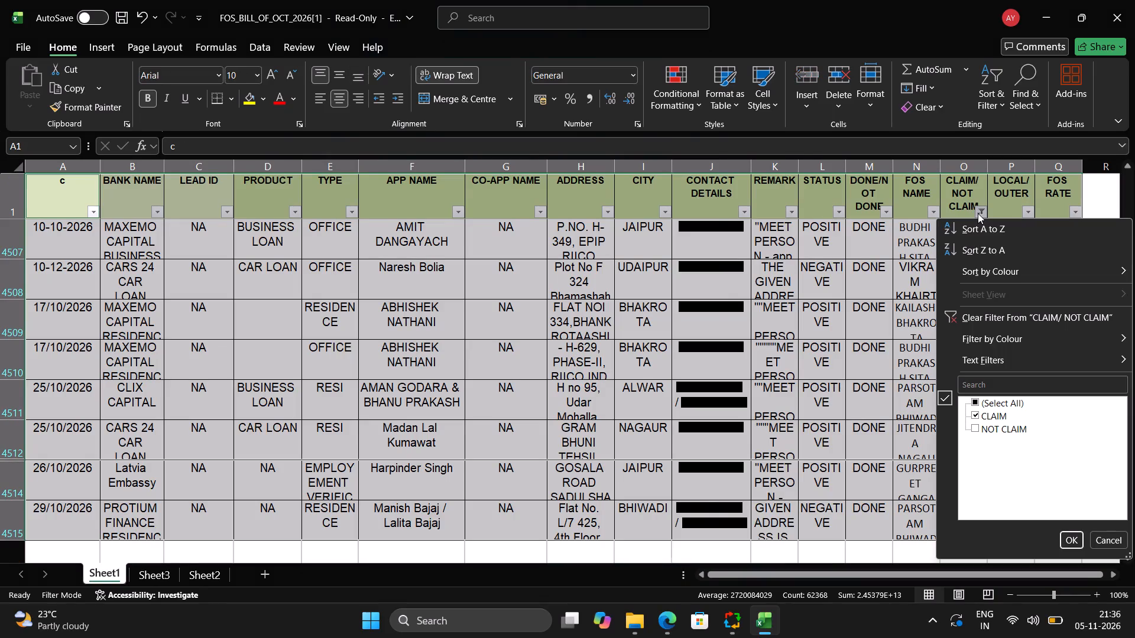
key("Escape")
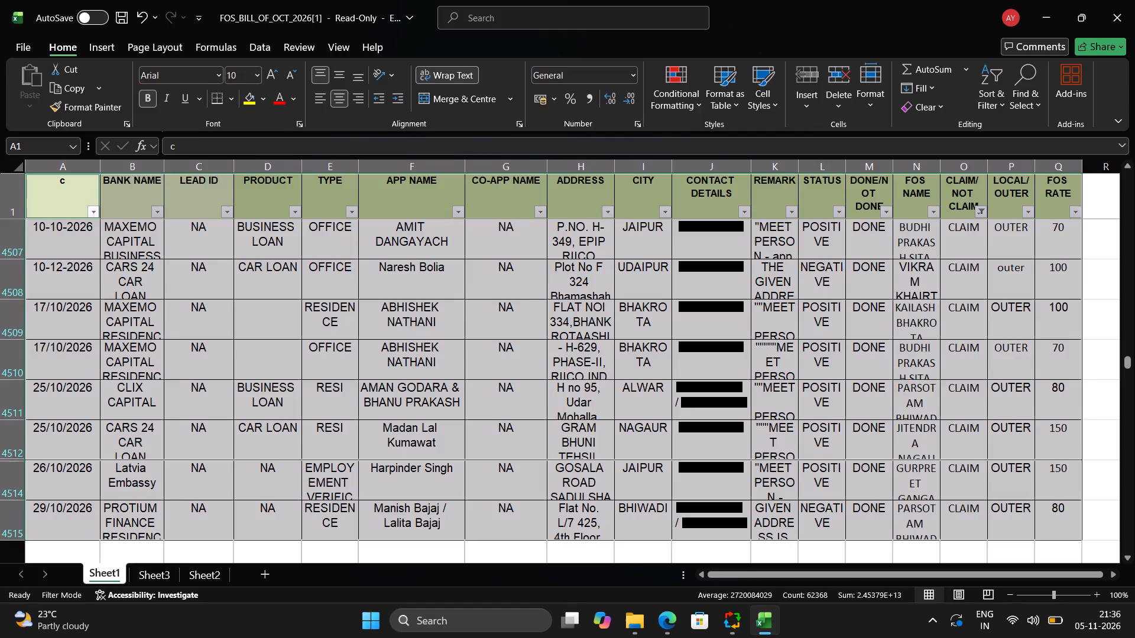
left_click(290, 435)
Move Sheet3 to the end of the workbook, after Sheet2.
left_click(206, 574)
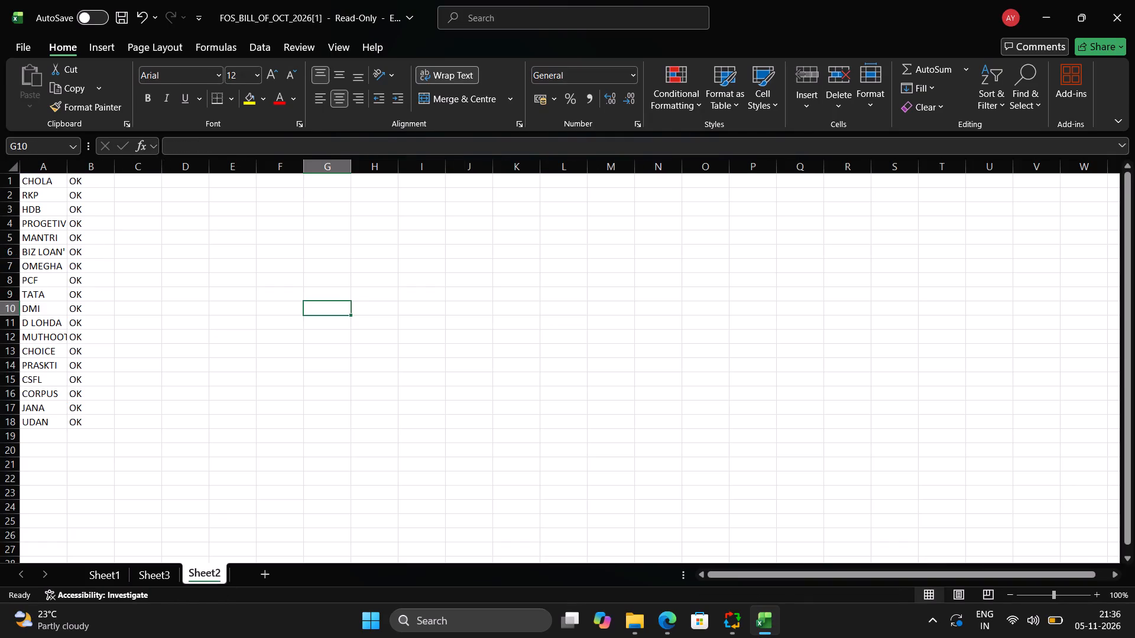
left_click_drag(147, 580, 234, 579)
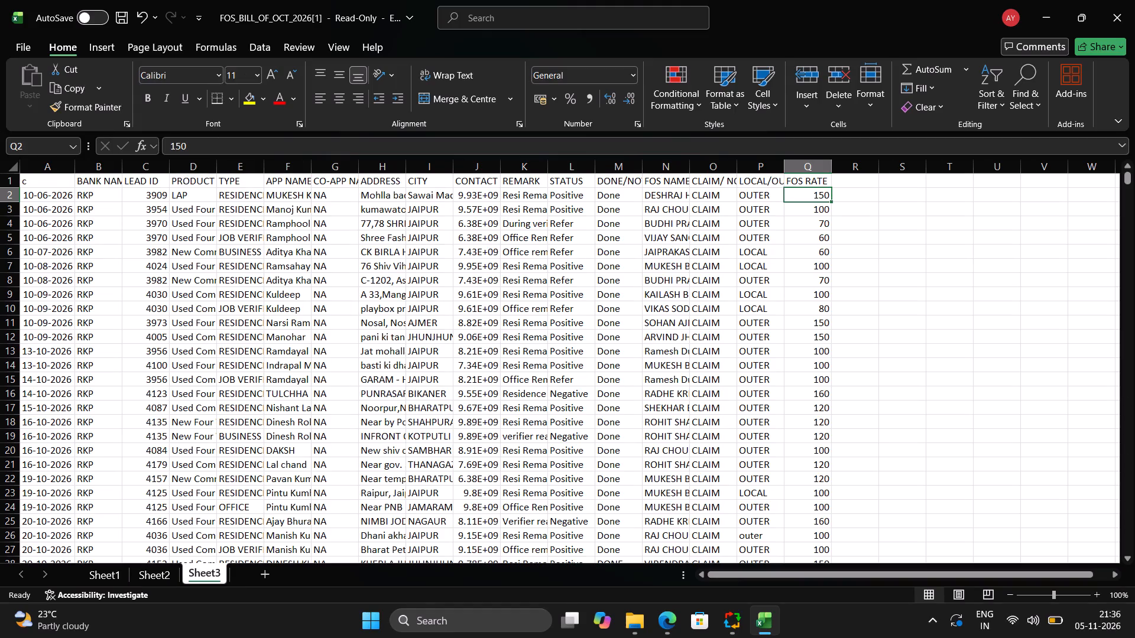
AutoFit the width of the CONTACT DETAILS column on Sheet3.
double_click(505, 166)
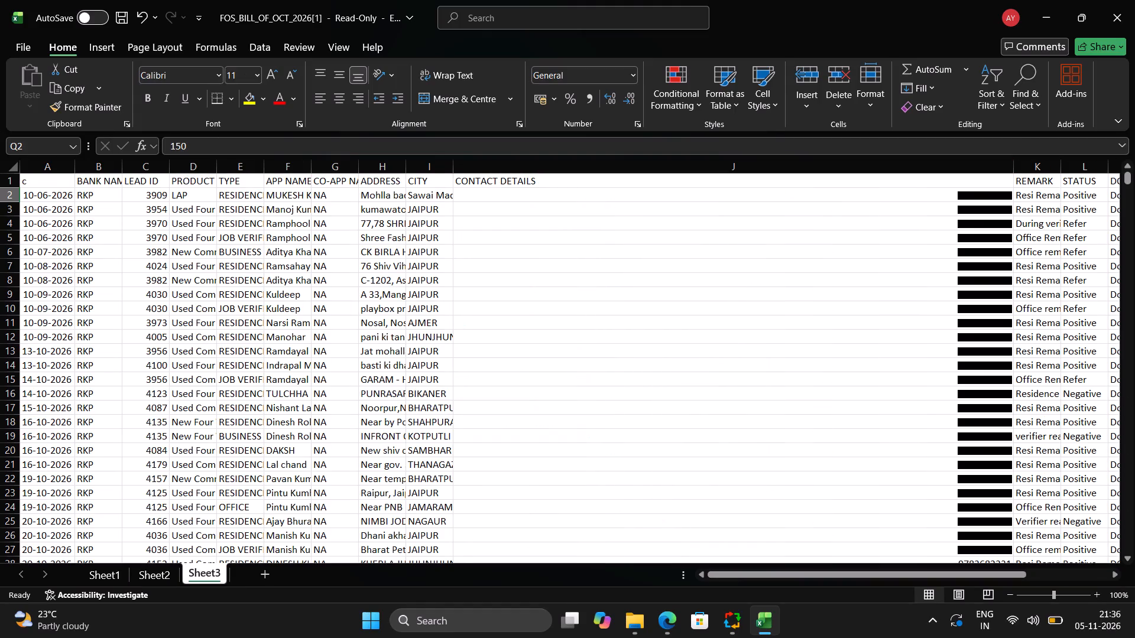
Narrow the CONTACT DETAILS column on Sheet3 so the columns after it come closer.
left_click_drag(1016, 166, 510, 207)
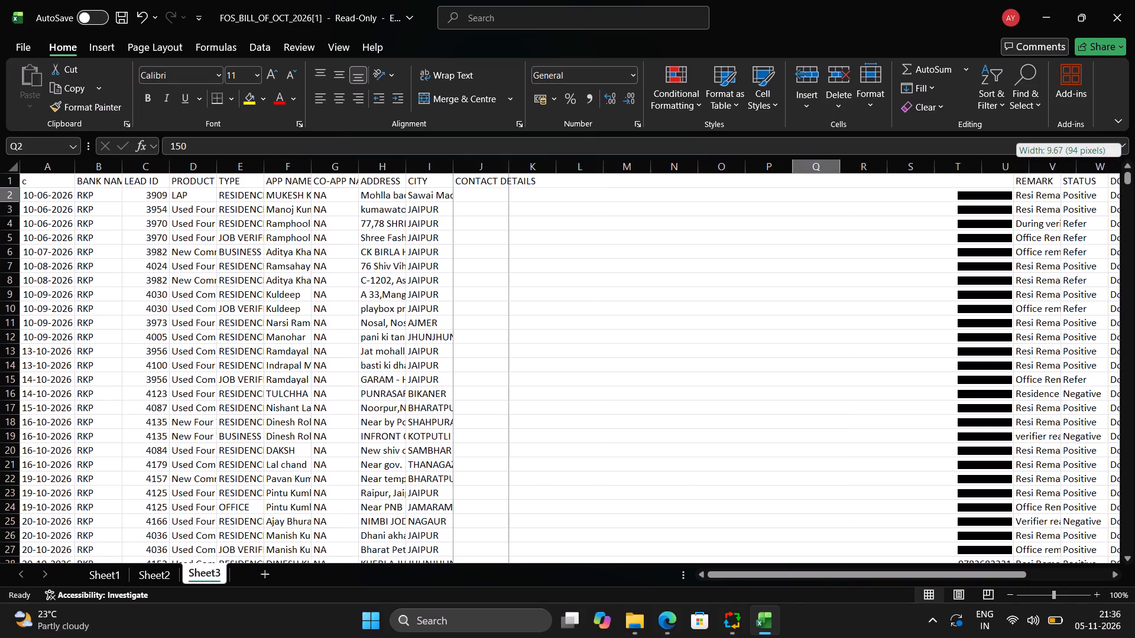
left_click_drag(510, 207, 580, 209)
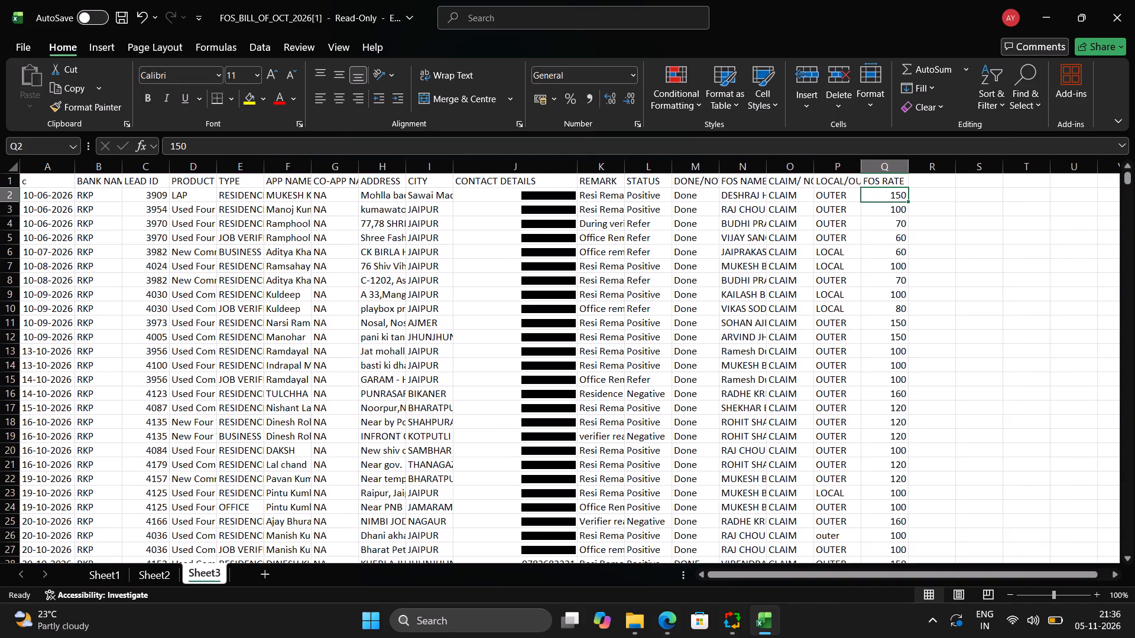
Replace the header in cell A1 of Sheet3 with Date.
left_click(63, 184)
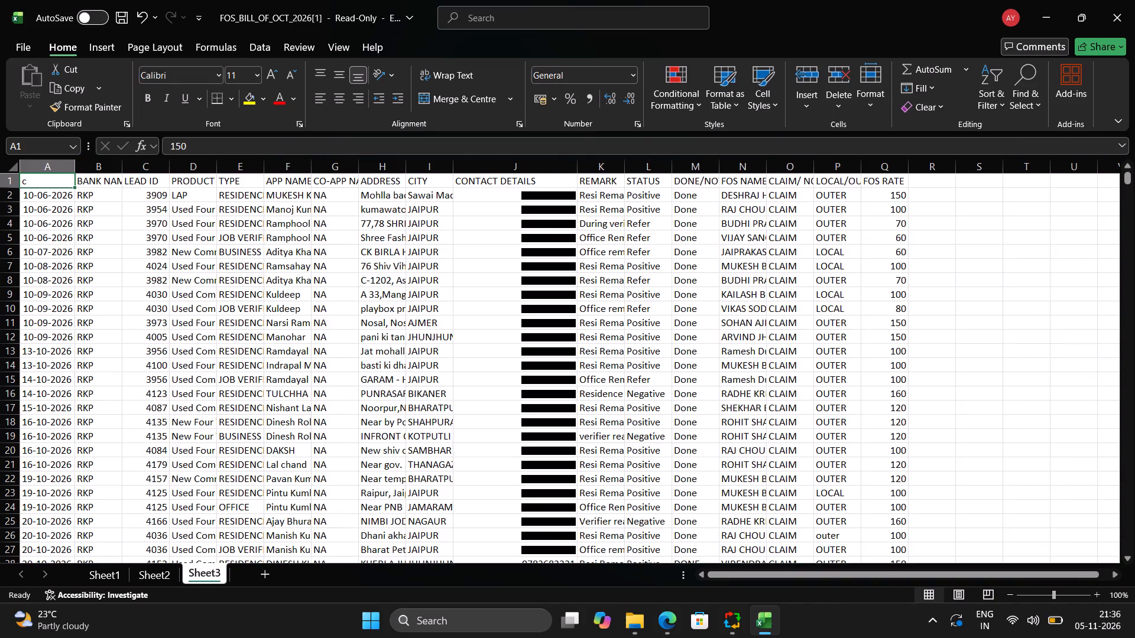
type("Date")
key("Return")
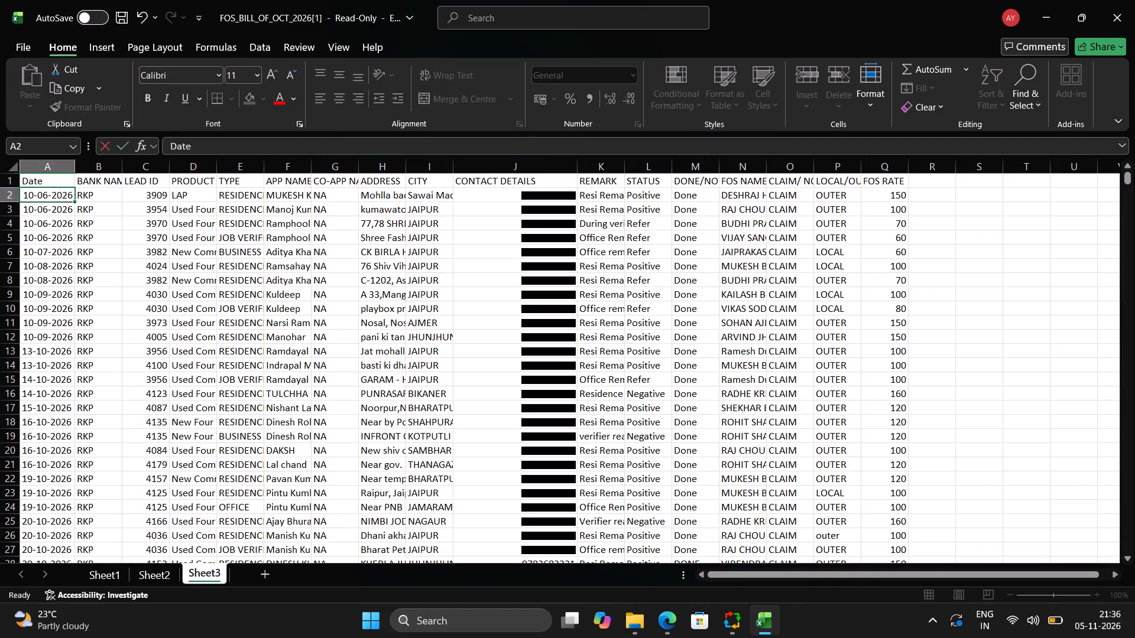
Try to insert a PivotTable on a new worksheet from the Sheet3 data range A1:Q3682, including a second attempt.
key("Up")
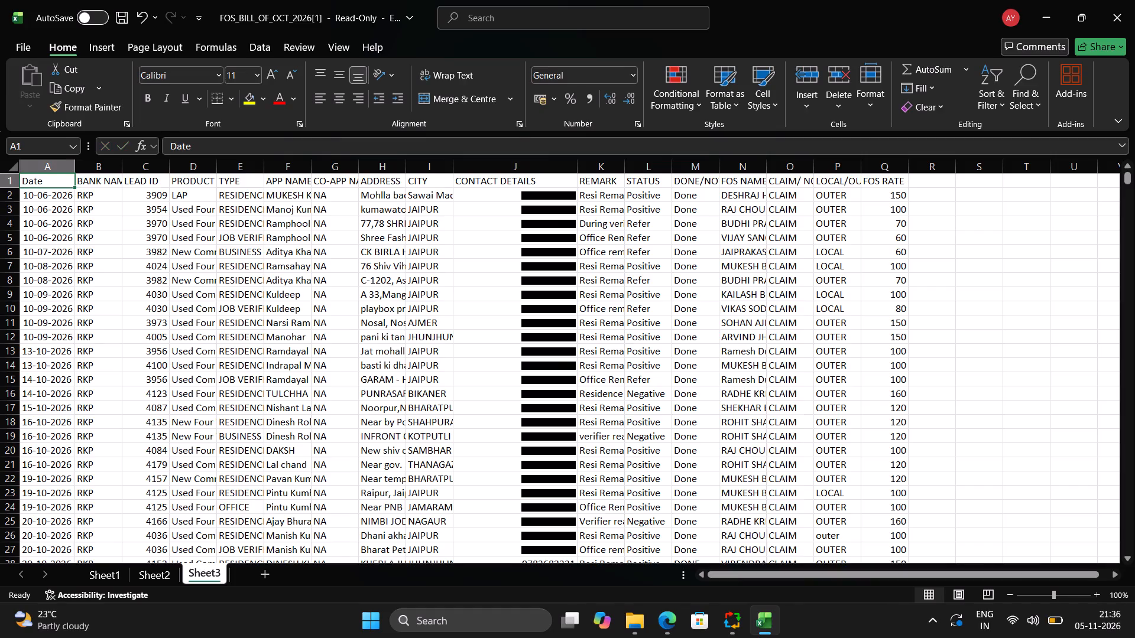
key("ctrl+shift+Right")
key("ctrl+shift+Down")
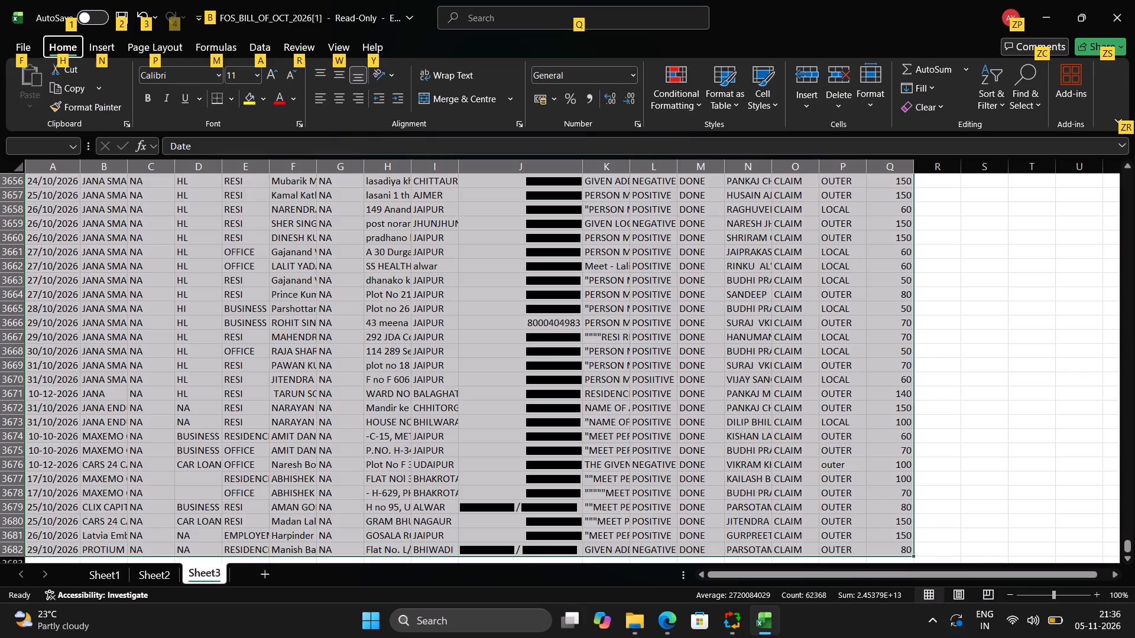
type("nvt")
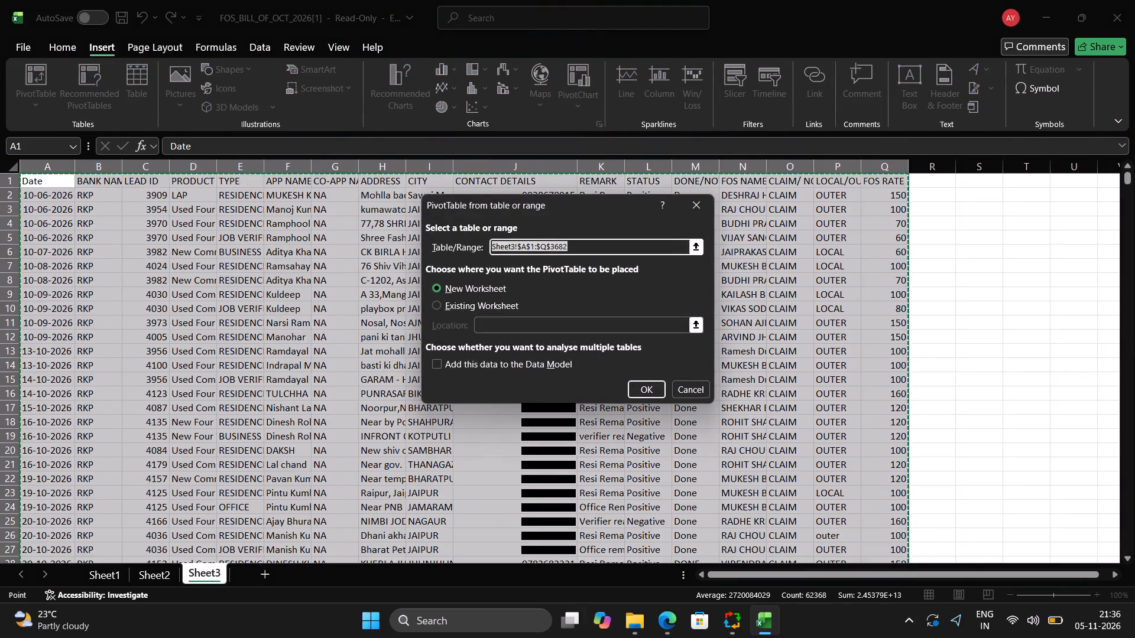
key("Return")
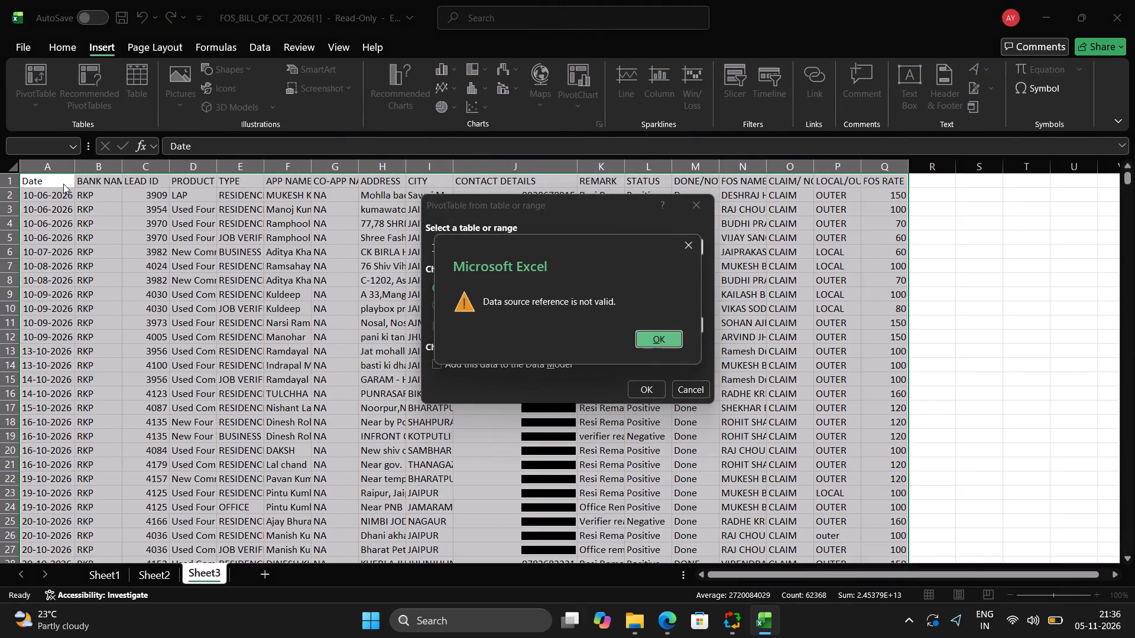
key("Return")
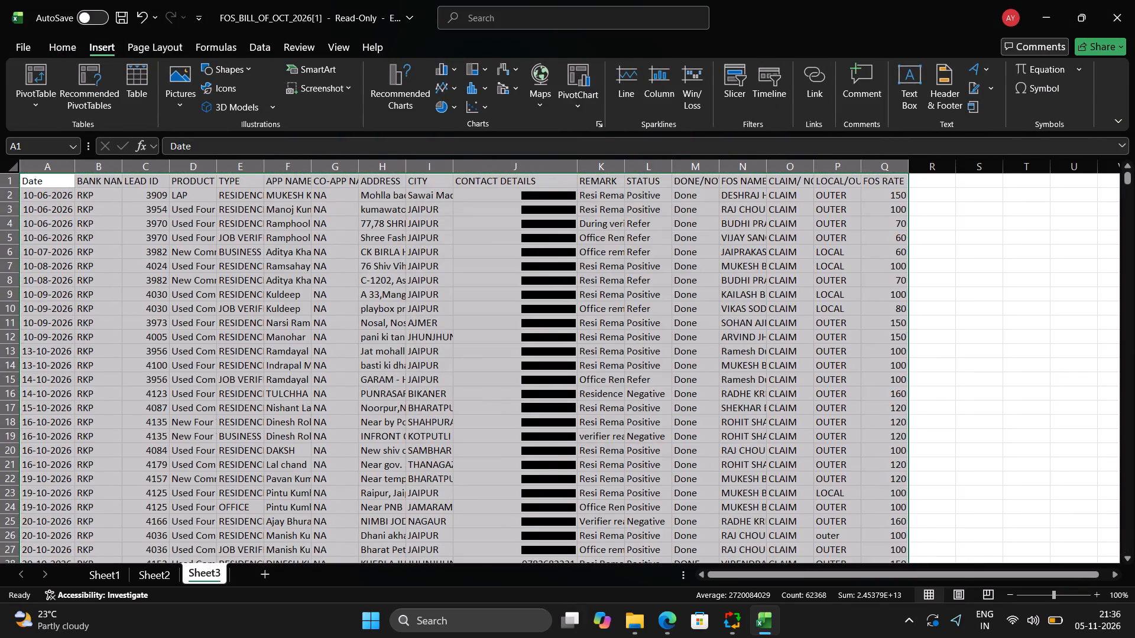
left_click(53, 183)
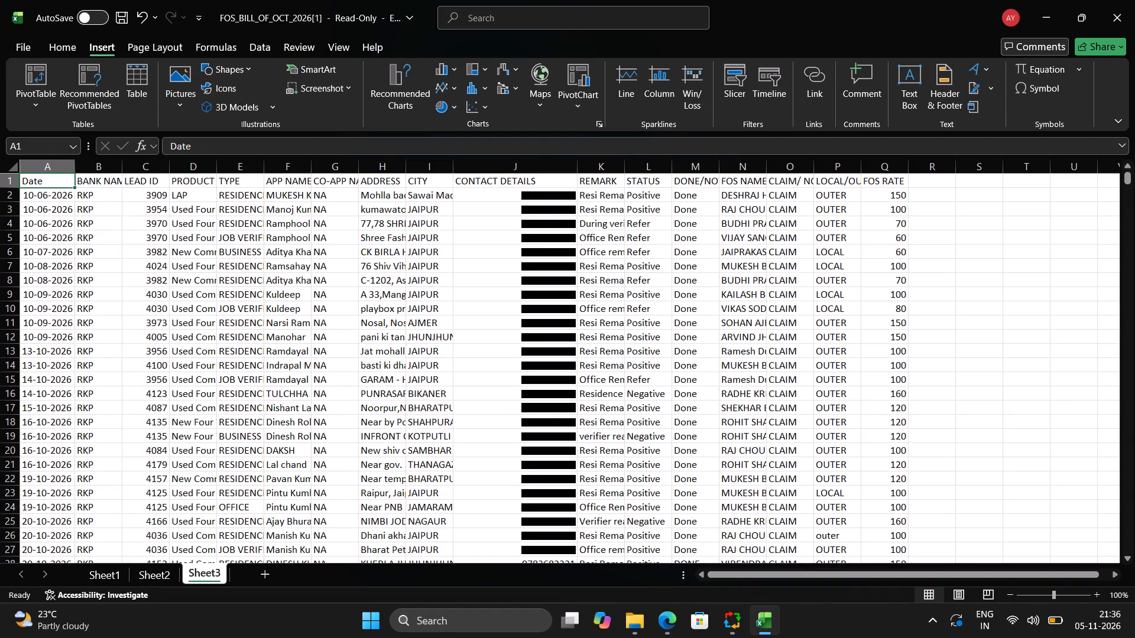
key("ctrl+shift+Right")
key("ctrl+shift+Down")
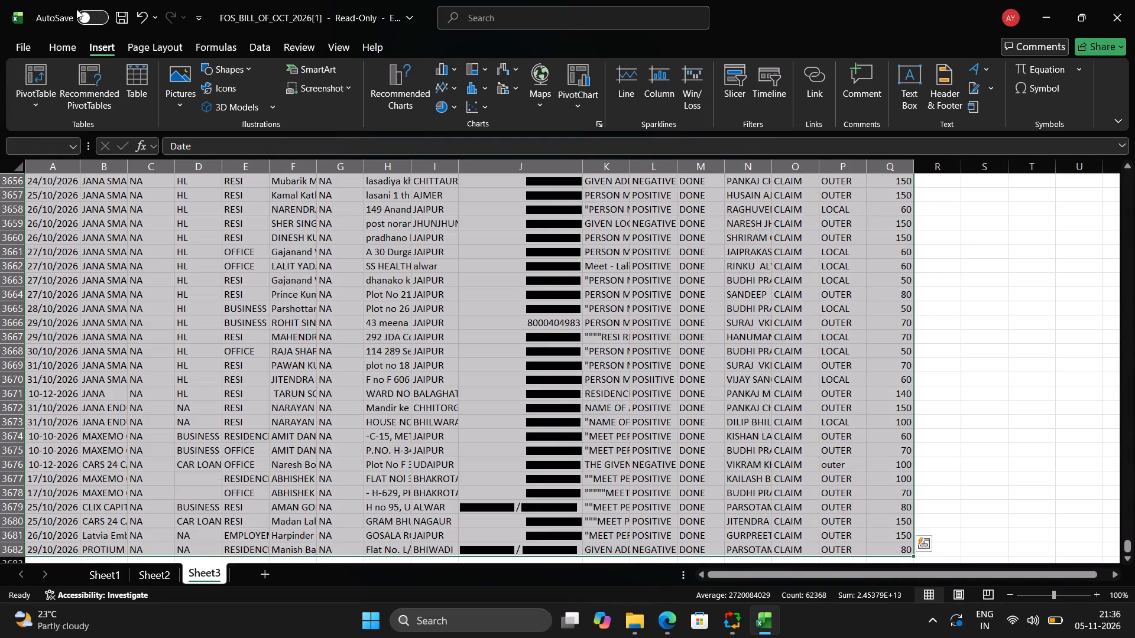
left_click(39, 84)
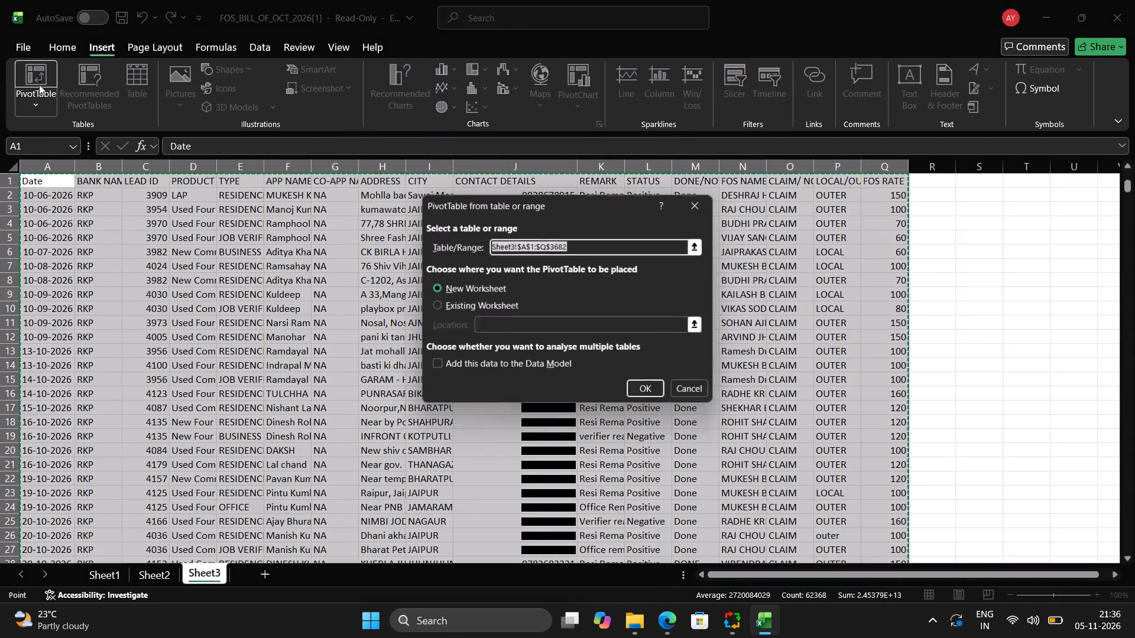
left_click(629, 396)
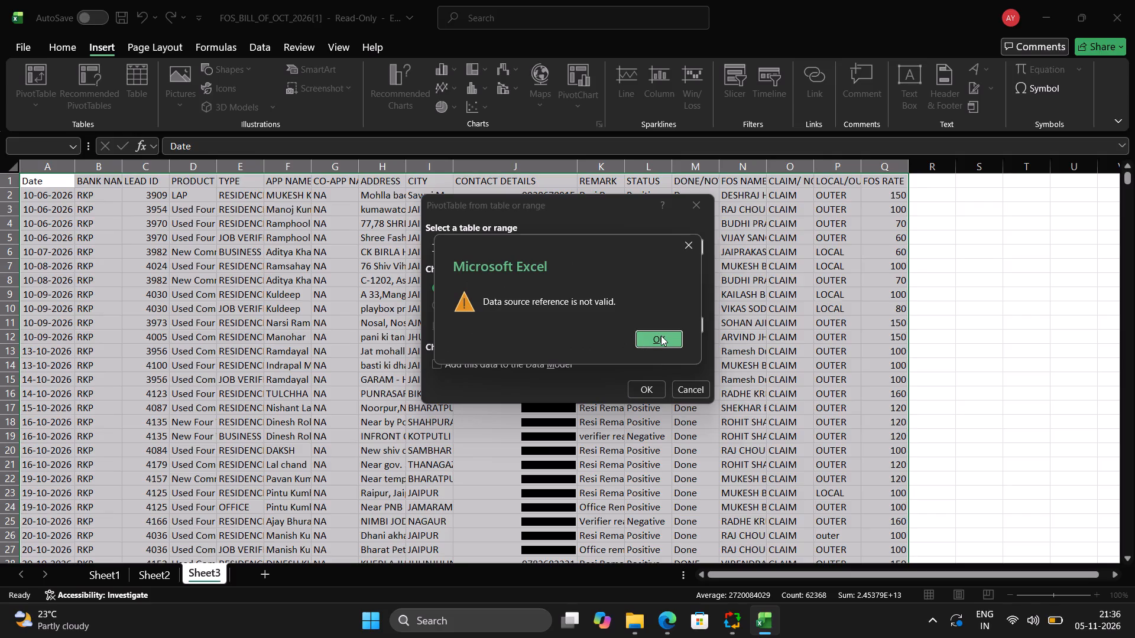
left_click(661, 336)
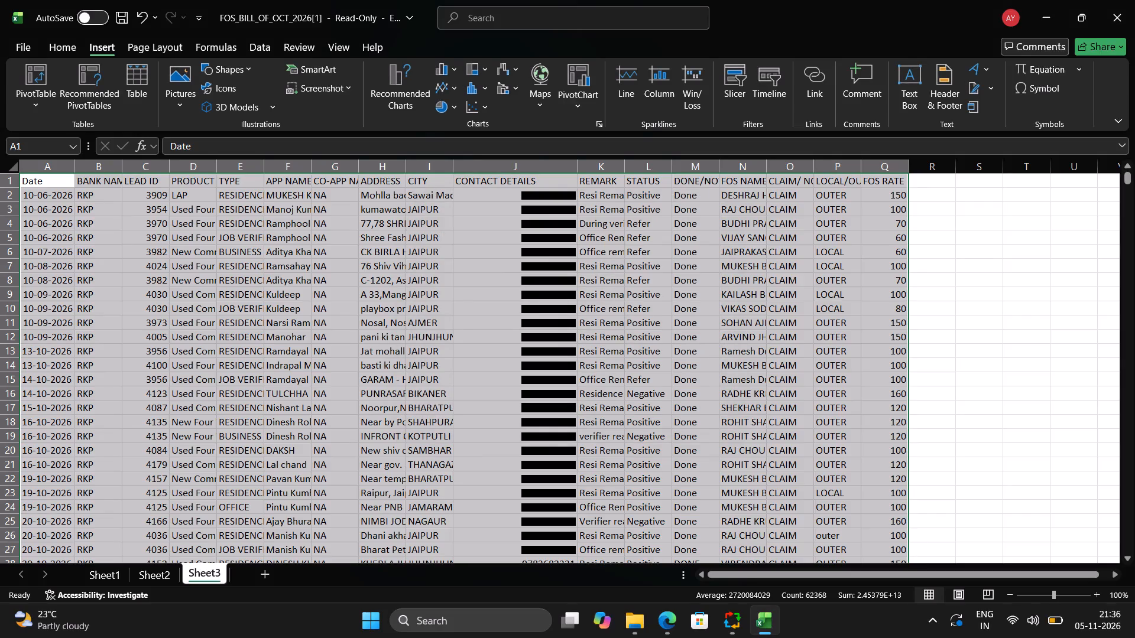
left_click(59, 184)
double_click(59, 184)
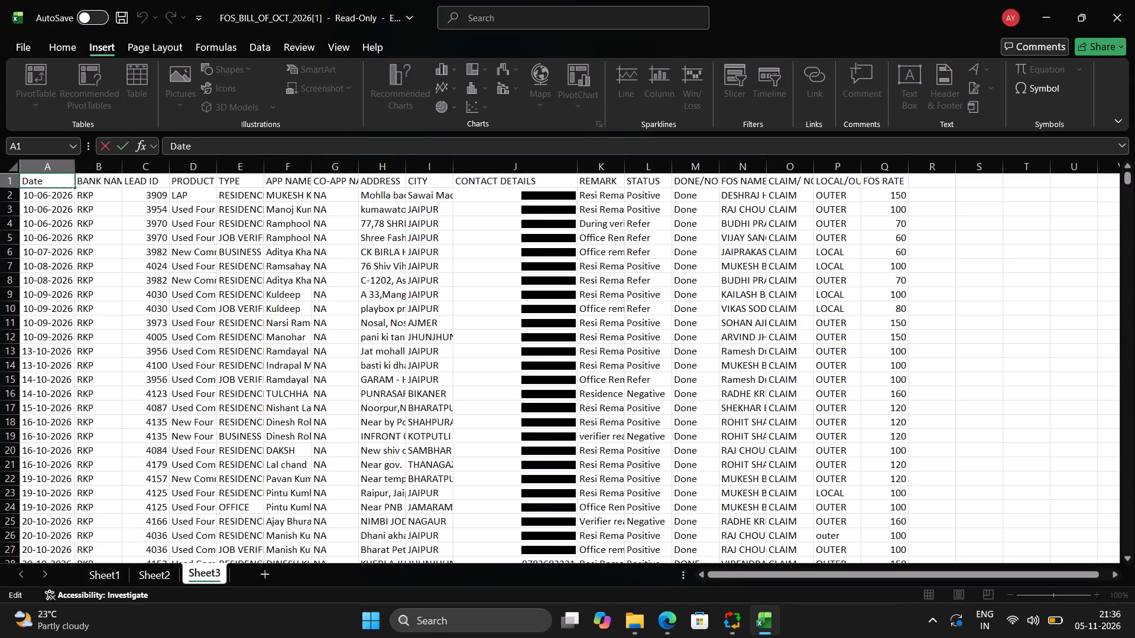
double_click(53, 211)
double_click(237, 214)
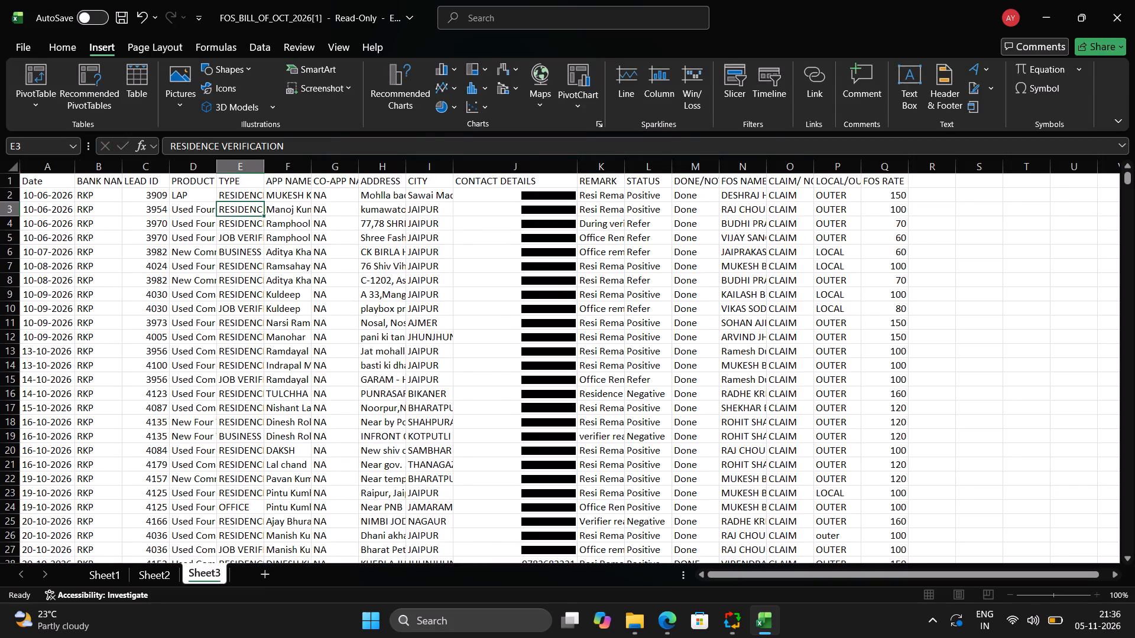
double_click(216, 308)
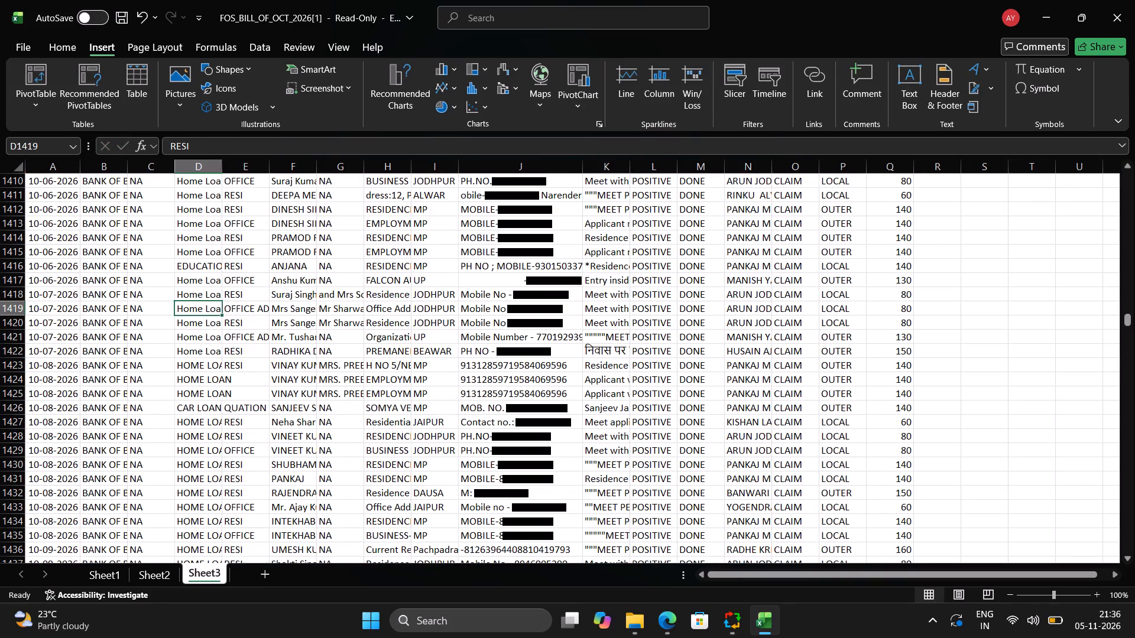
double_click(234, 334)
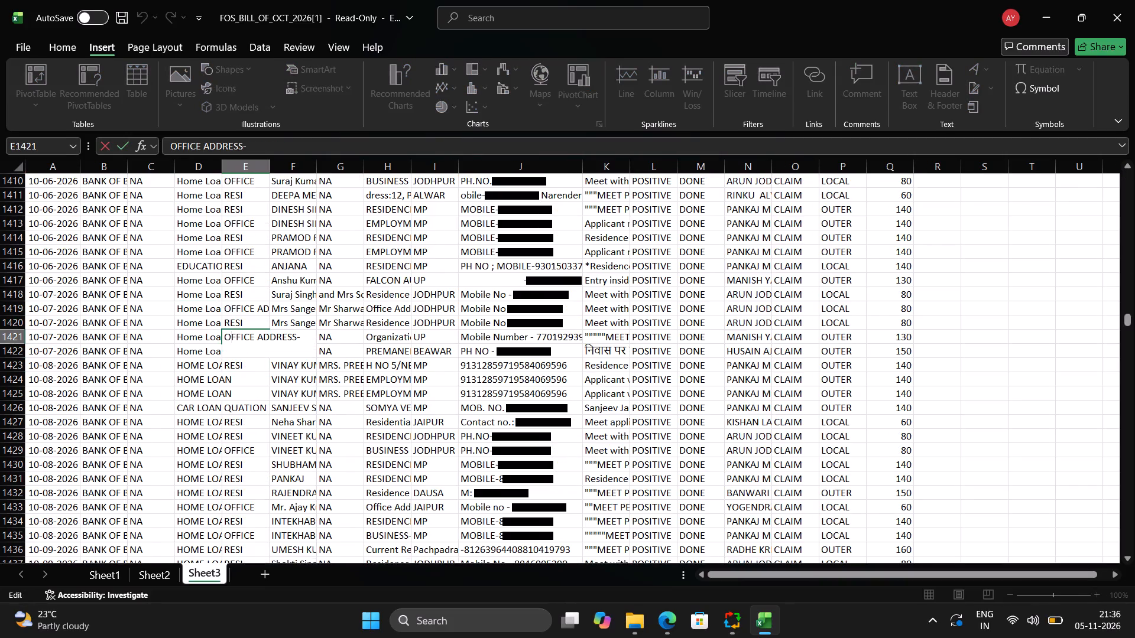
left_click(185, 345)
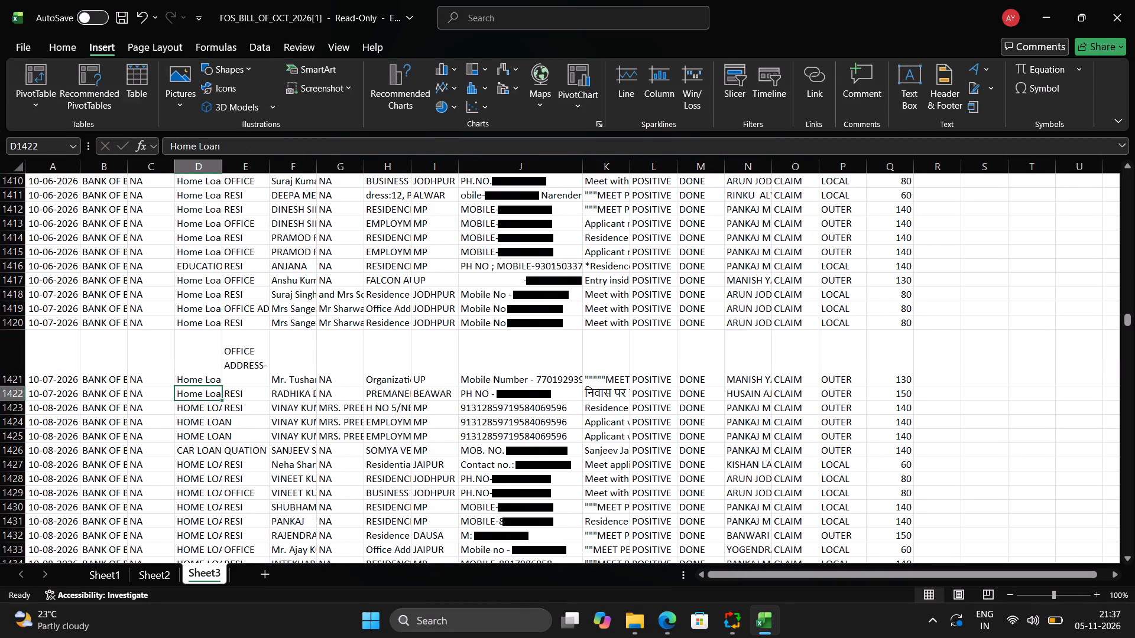
AutoFit the widths of all columns in the Sheet3 data range A1:Q3682.
key("ctrl+Up")
key("ctrl+Up")
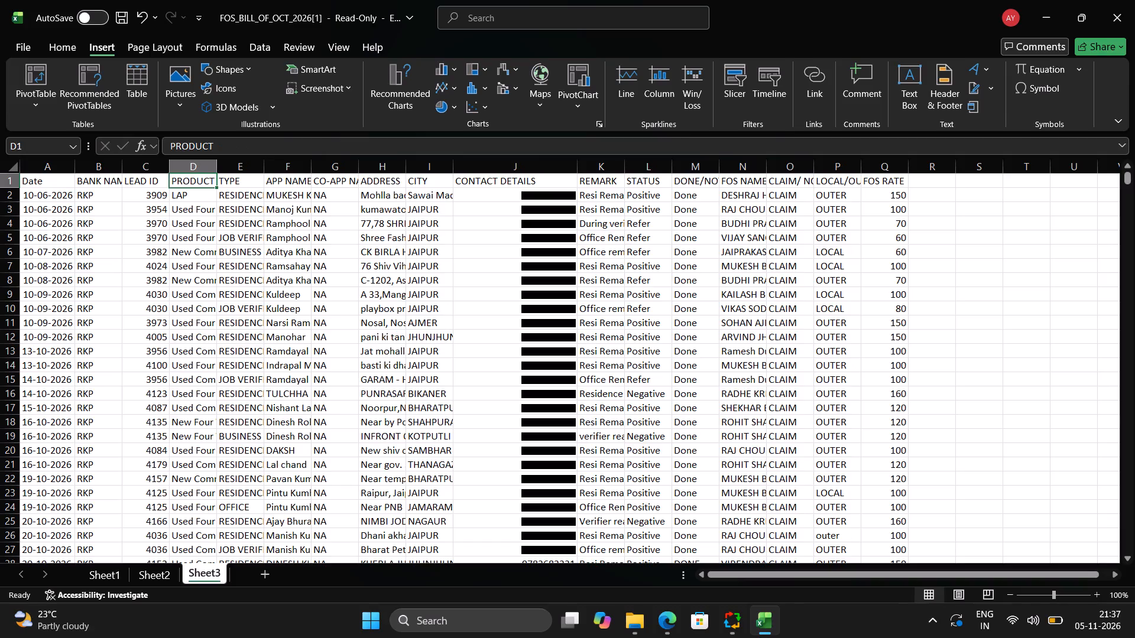
key("Left")
key("Left")
key("Left")
key("ctrl+shift+Right")
key("ctrl+shift+Down")
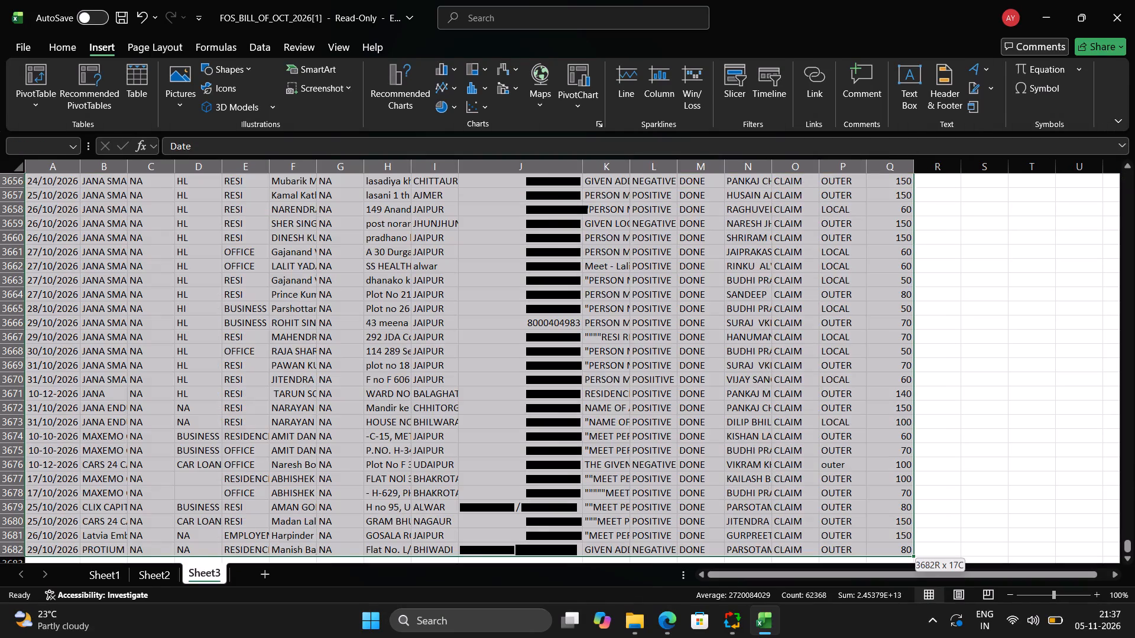
type("oca")
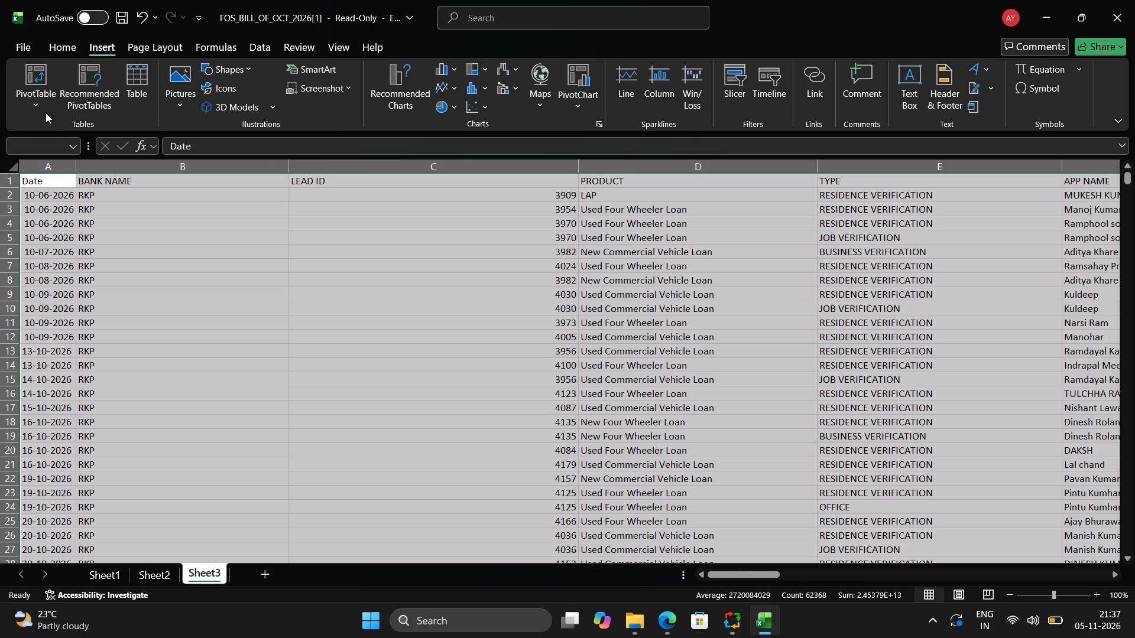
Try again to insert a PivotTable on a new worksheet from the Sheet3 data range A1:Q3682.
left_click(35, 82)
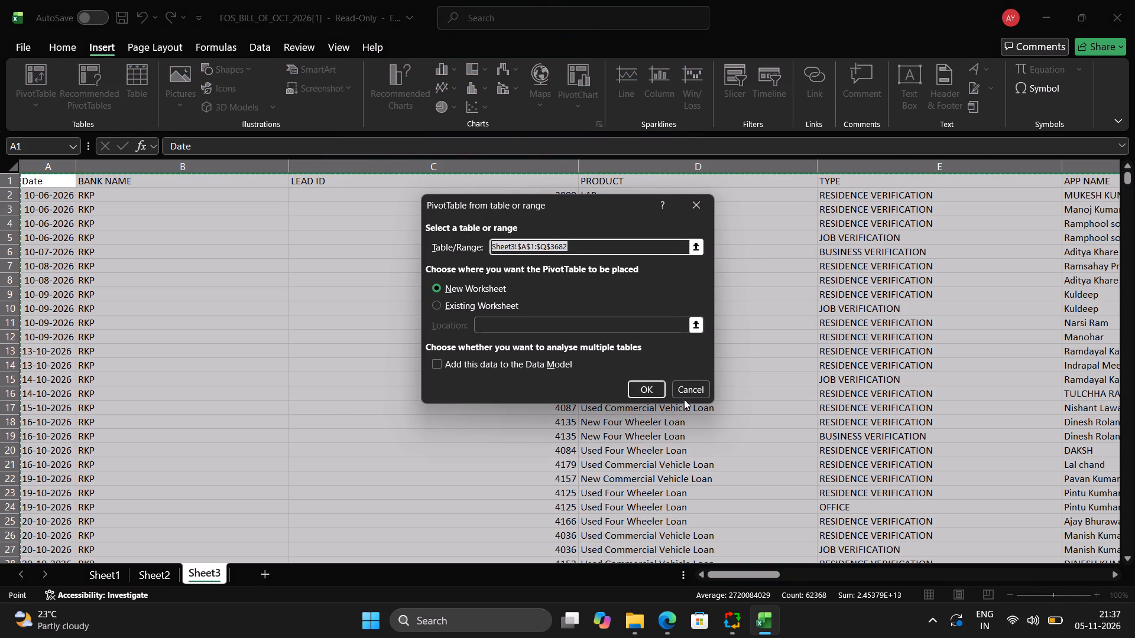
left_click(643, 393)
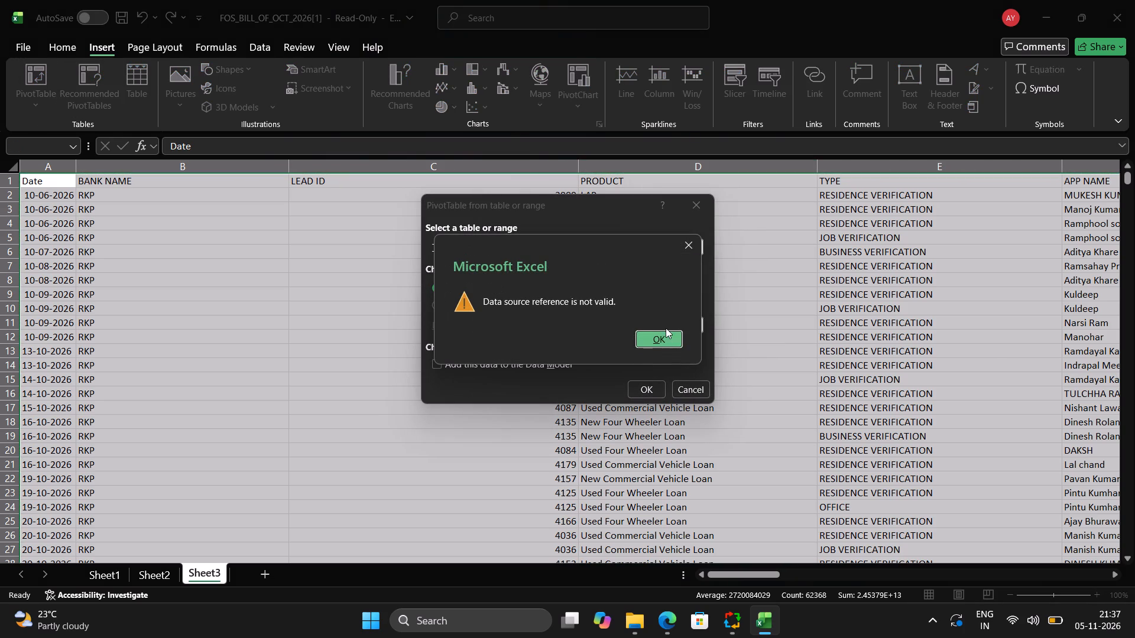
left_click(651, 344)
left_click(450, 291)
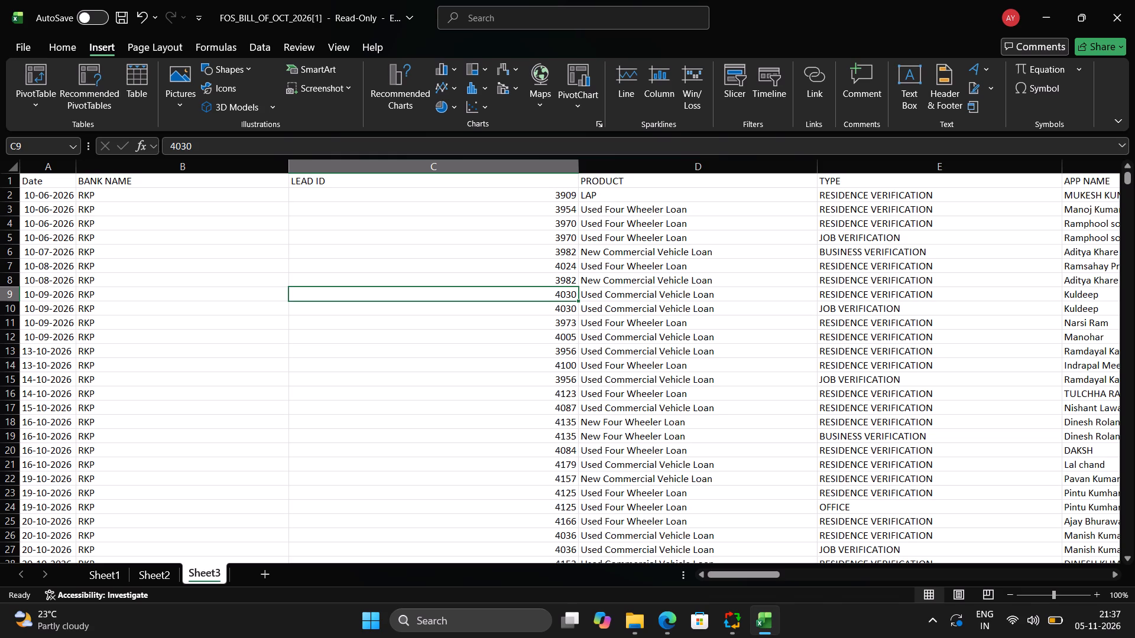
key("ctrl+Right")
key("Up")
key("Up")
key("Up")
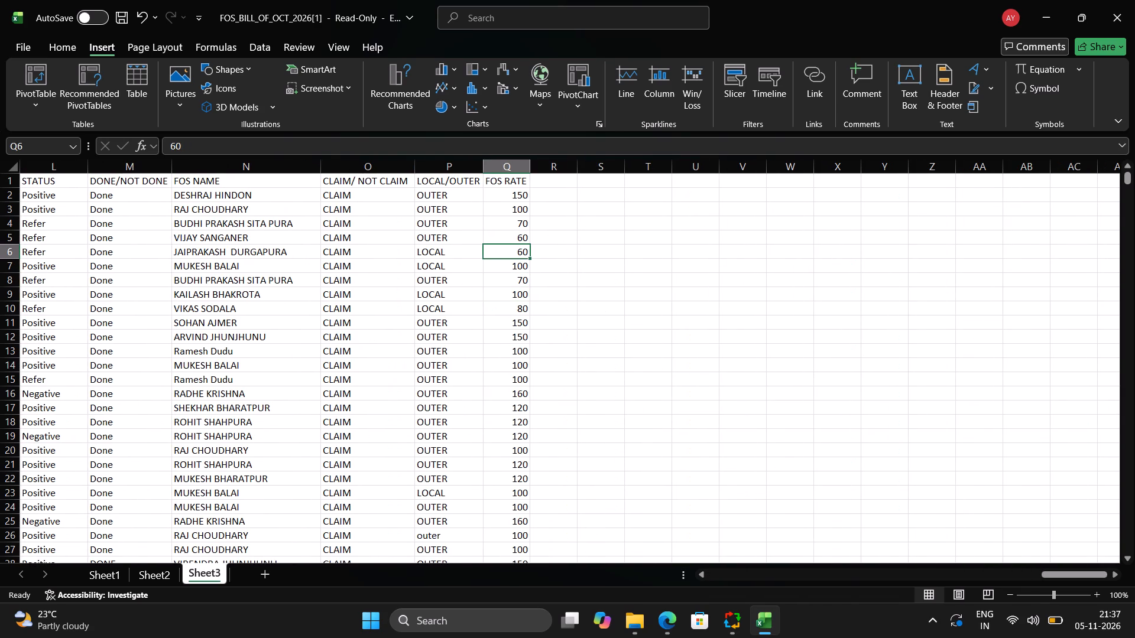
Replace the header in cell A1 of Sheet1 with Date.
left_click(101, 577)
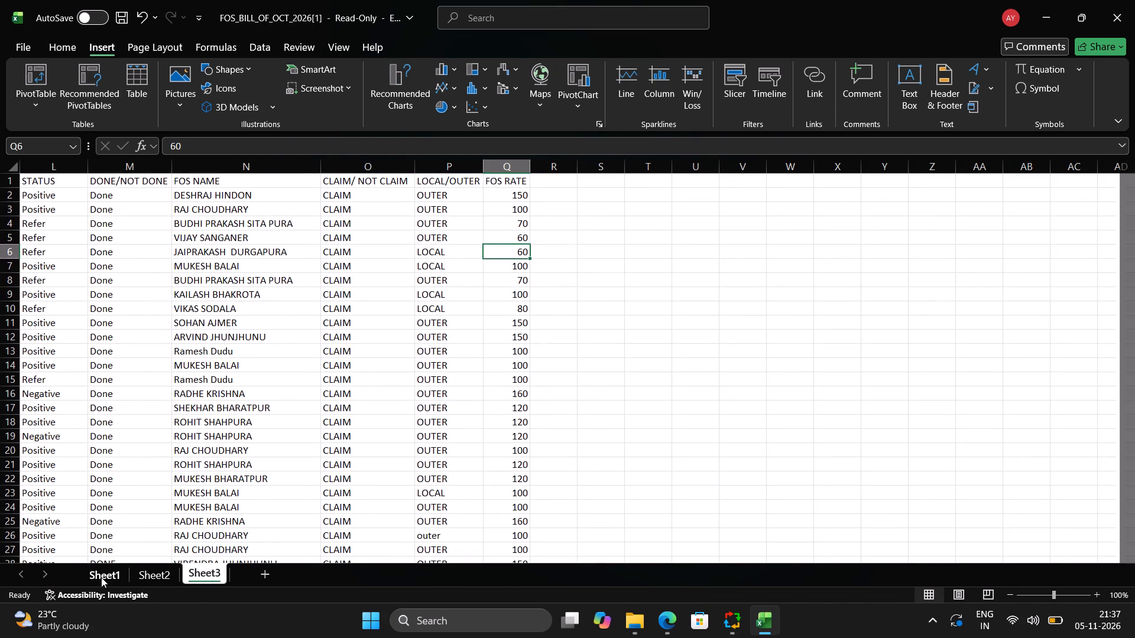
left_click(60, 174)
double_click(60, 192)
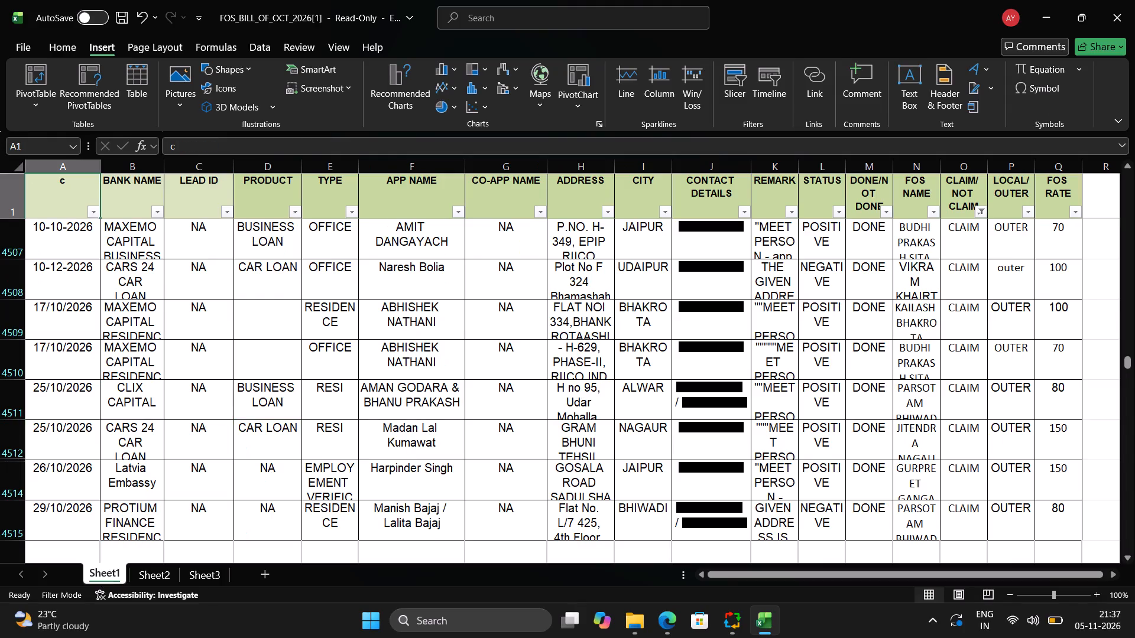
key("shift+Right")
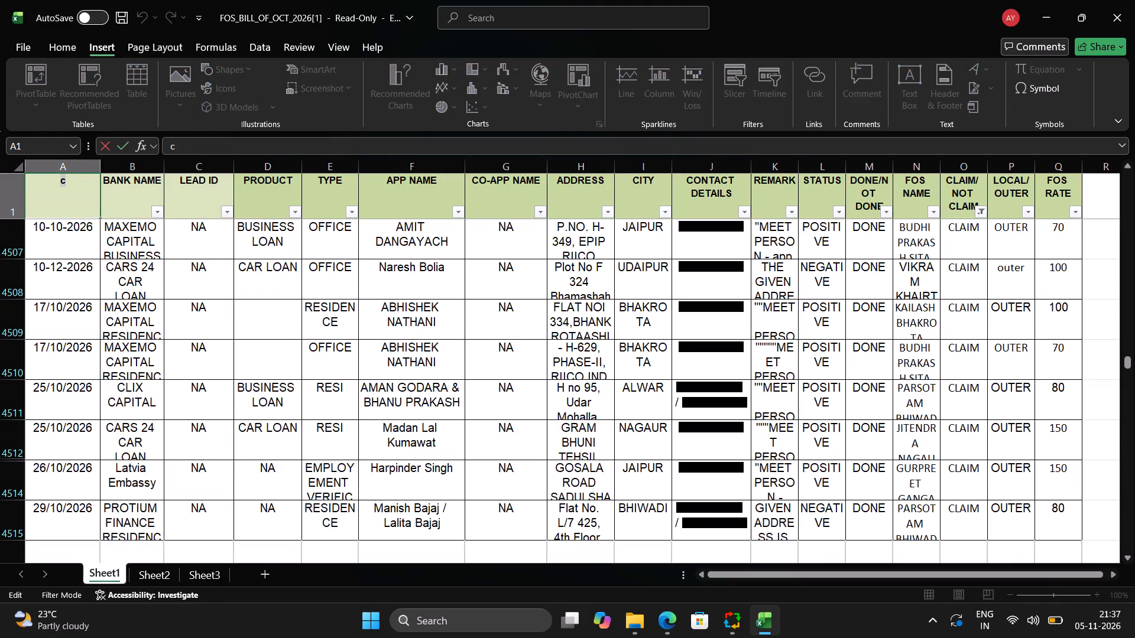
type("Date")
key("Return")
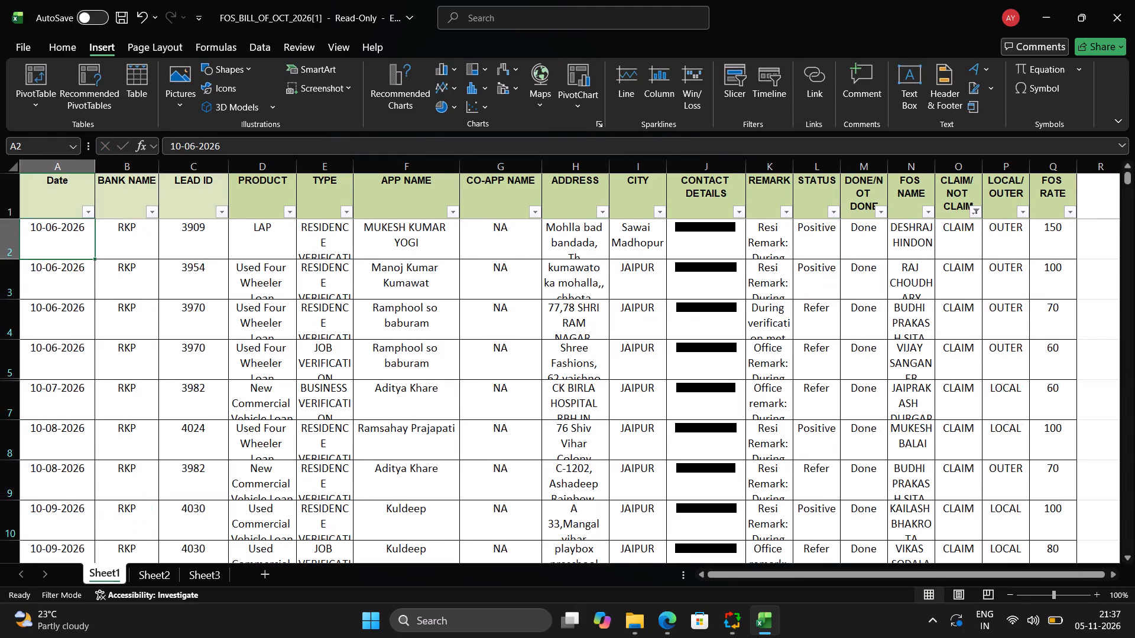
Copy only the visible filtered rows with headers, columns A to Q, from Sheet1 into a new worksheet starting at A1.
key("Left")
key("Left")
key("Up")
key("Up")
key("ctrl+shift+Right")
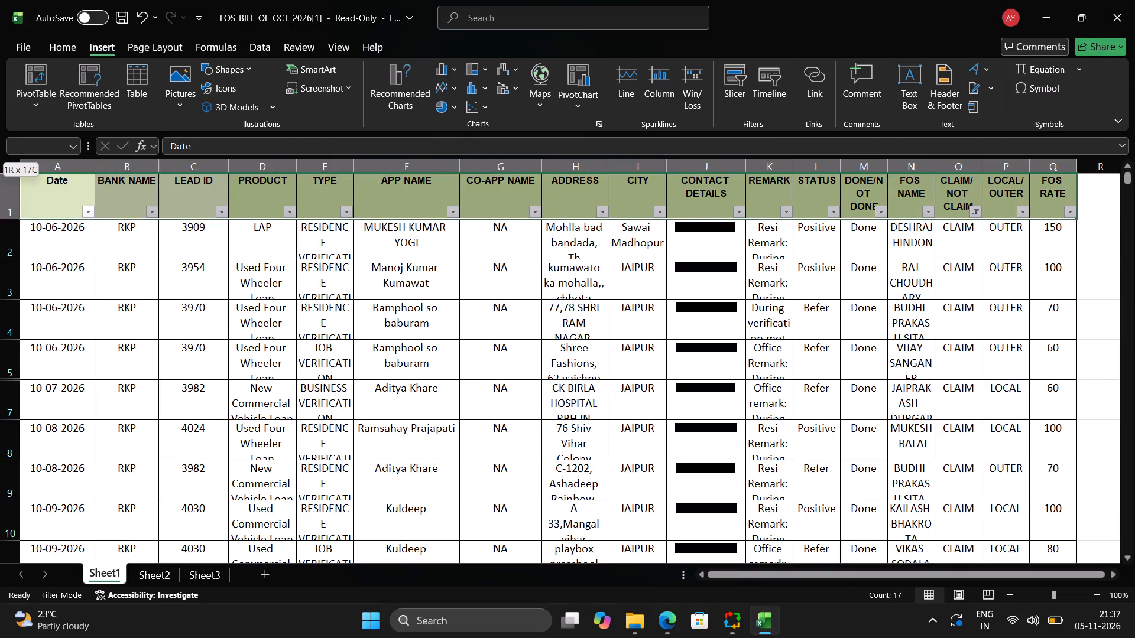
key("ctrl+shift+Down")
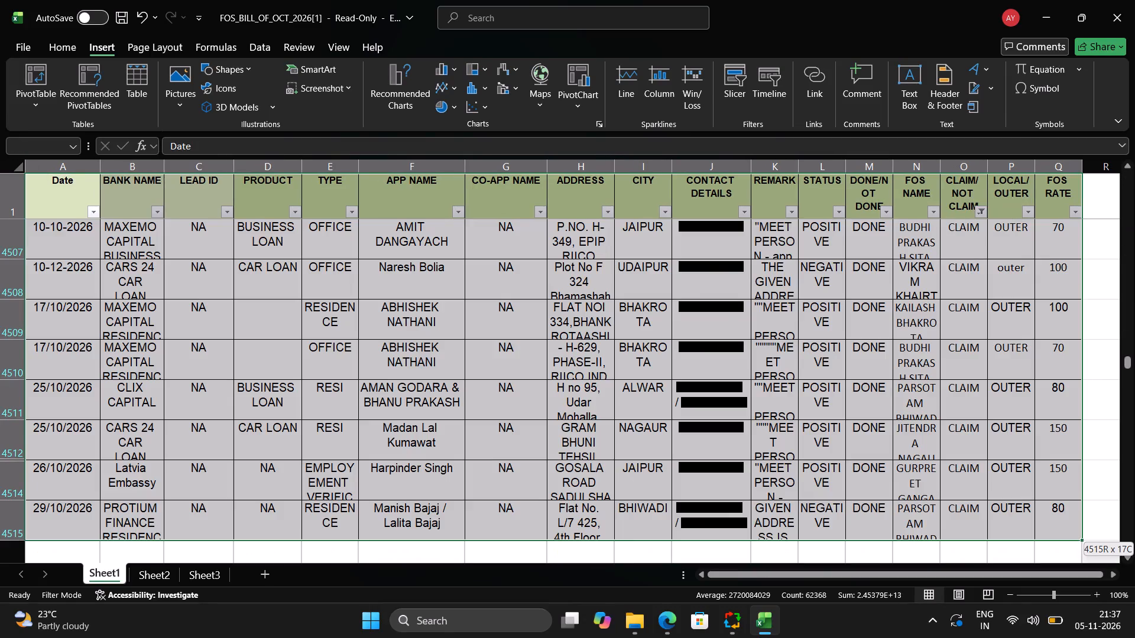
key("alt+semicolon")
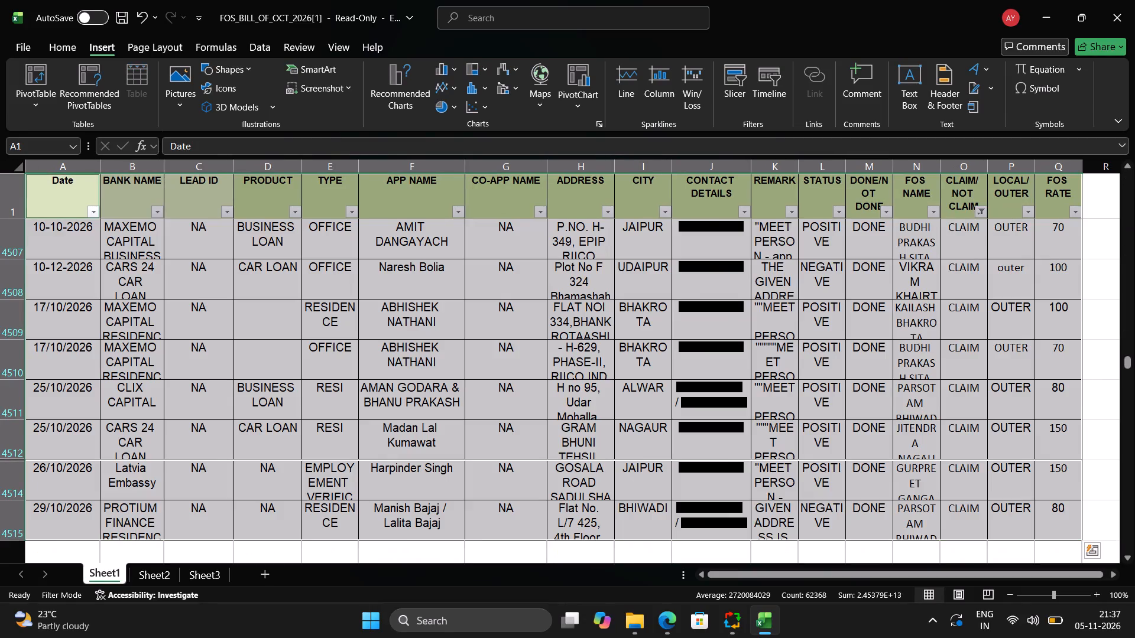
key("ctrl+c")
scroll(238, 599, "down", 1)
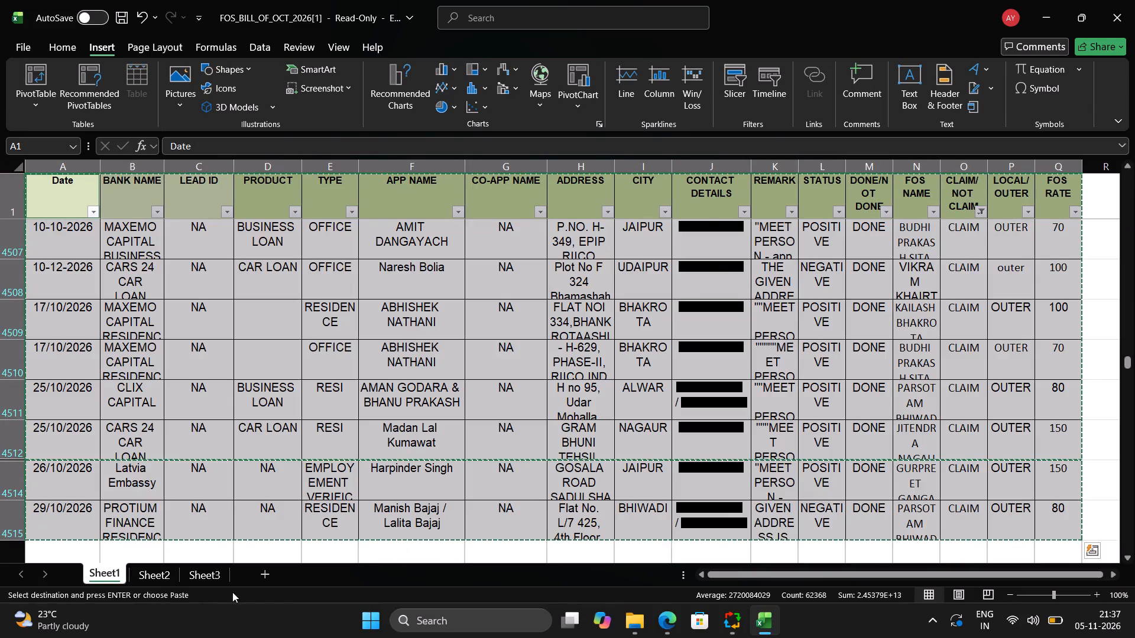
scroll(232, 592, "down", 1)
left_click(260, 572)
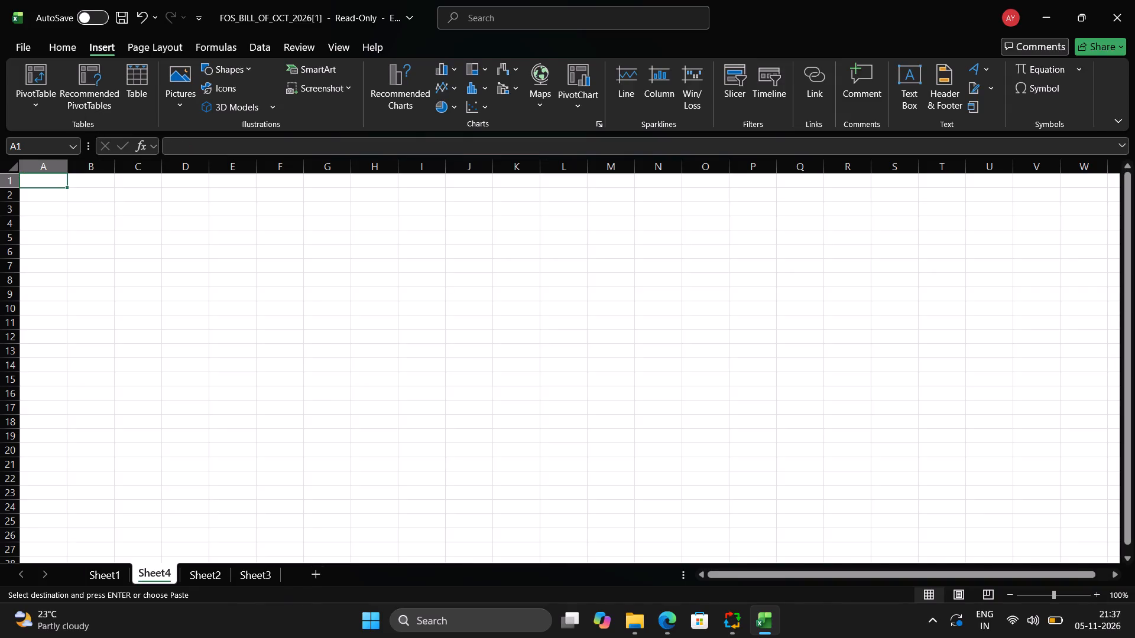
key("ctrl+v")
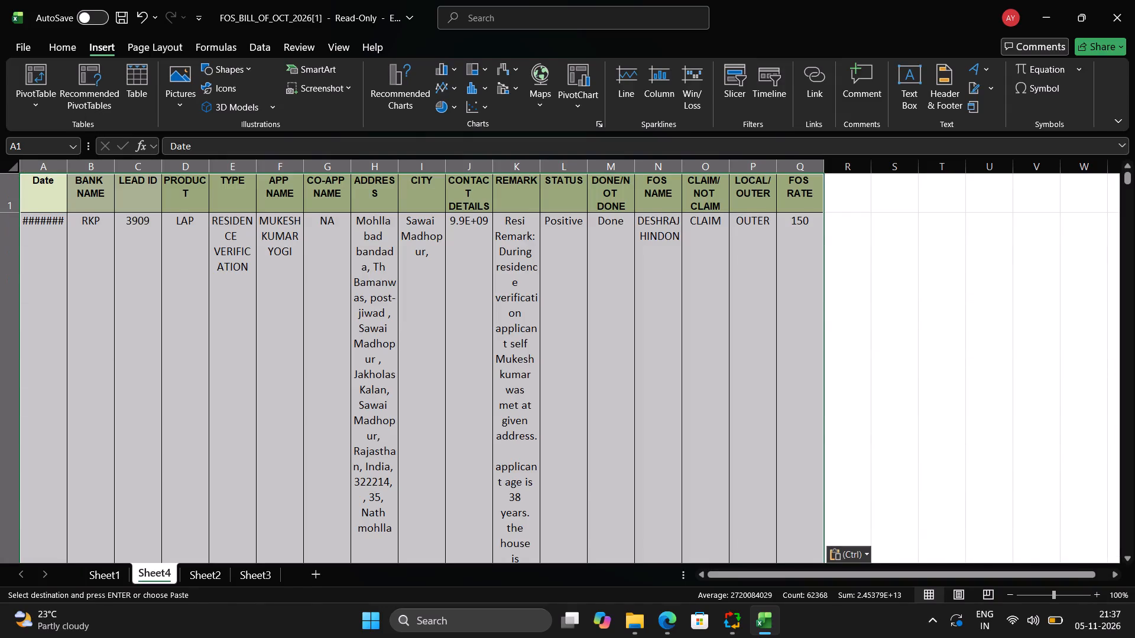
Delete the ADDRESS, CITY, CONTACT DETAILS, REMARK, STATUS and DONE/NOT DONE columns from the pasted data.
left_click(375, 168)
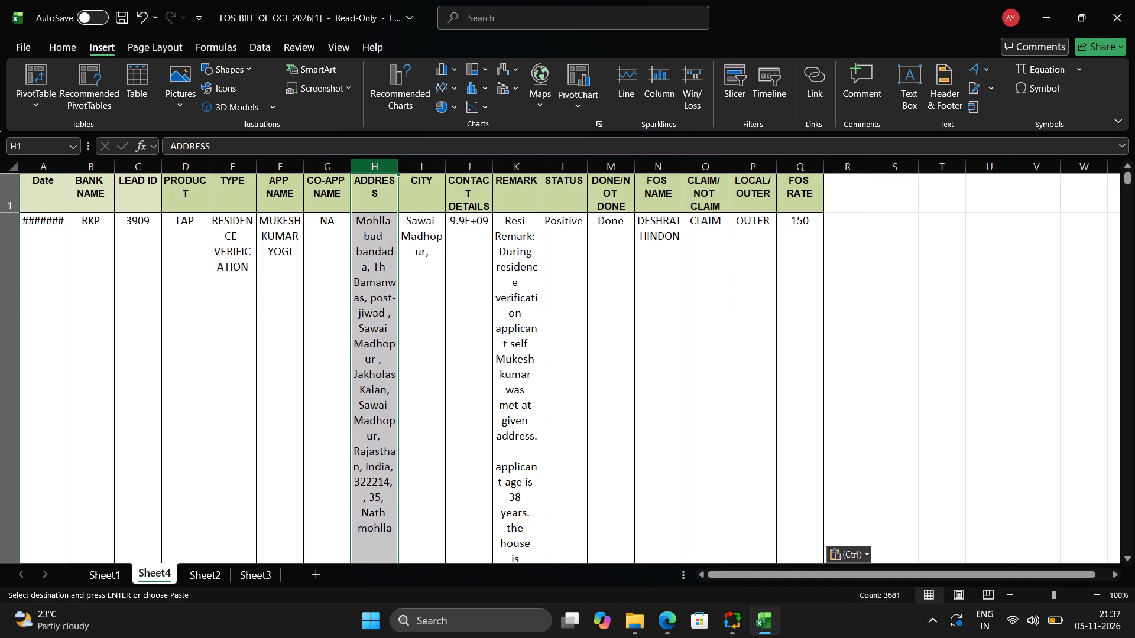
left_click(375, 168)
key("ctrl+minus")
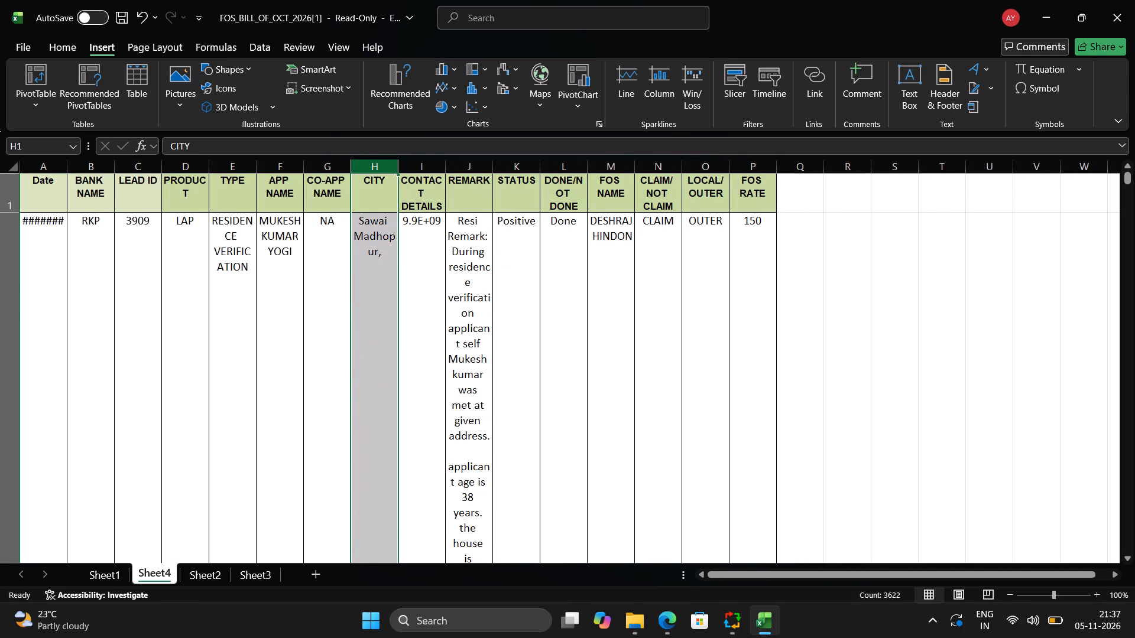
key("ctrl+minus")
key("ctrl+minus")
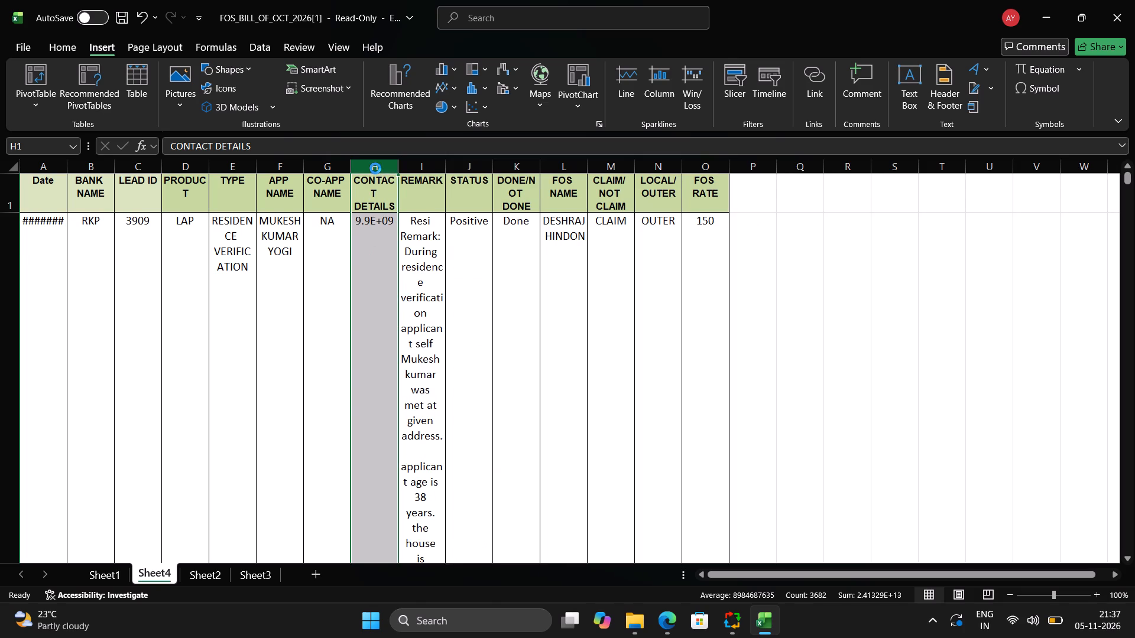
key("ctrl+minus")
key("ctrl+minus")
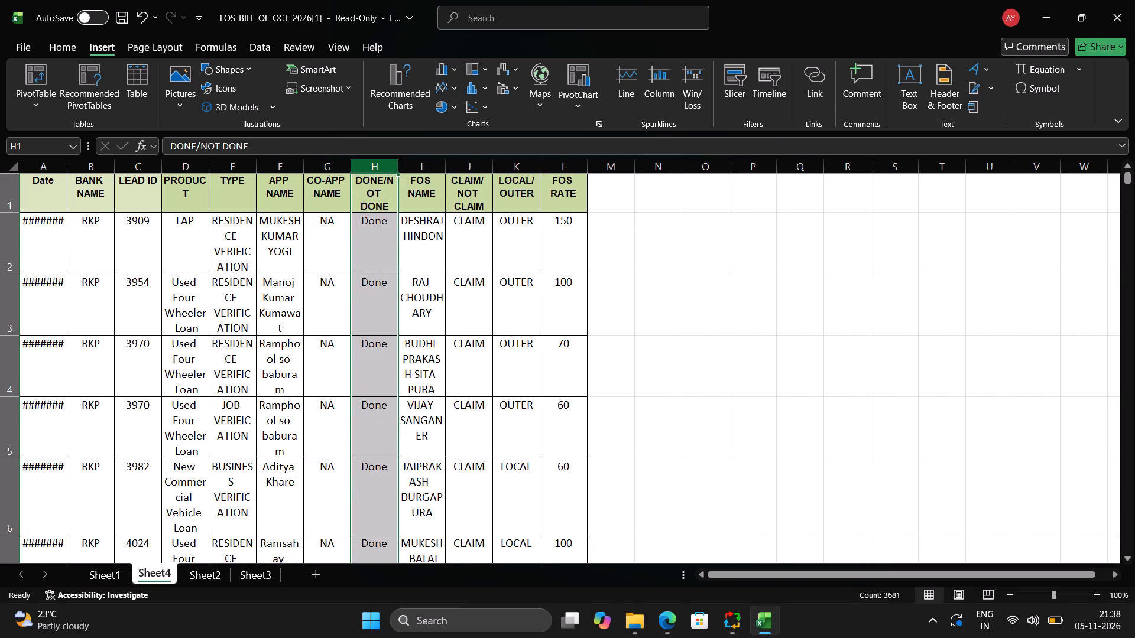
key("ctrl+minus")
Delete columns A to G of Sheet4, from Date through CO-APP NAME.
key("Left")
key("Left")
key("Left")
key("Left")
key("Left")
key("Left")
key("Left")
key("Left")
key("Left")
key("Left")
key("Left")
key("Left")
key("Left")
key("Left")
key("Left")
key("Left")
key("Left")
key("Left")
key("Left")
key("Left")
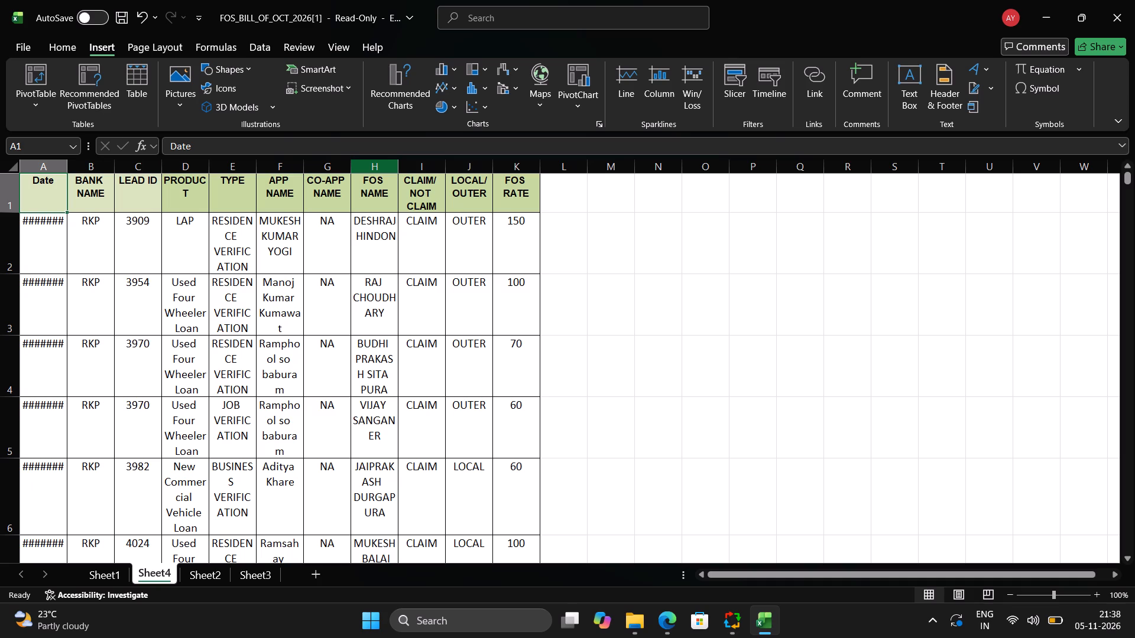
key("shift+Right")
key("shift+Right")
key("shift+Right")
key("shift+Right")
key("shift+Right")
key("shift+Right")
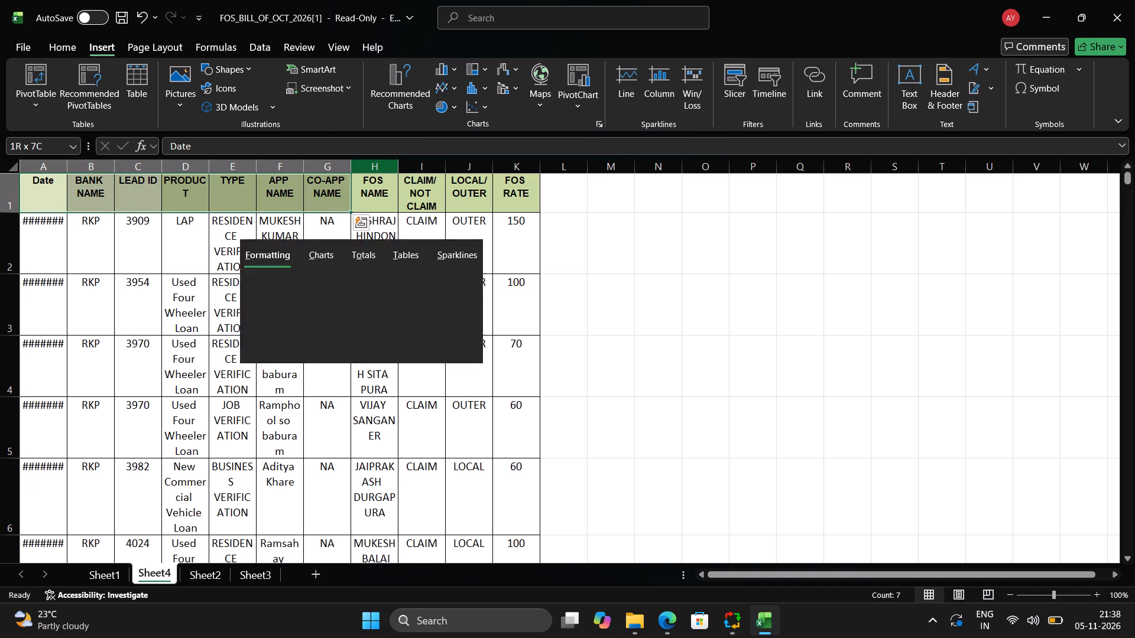
key("Escape")
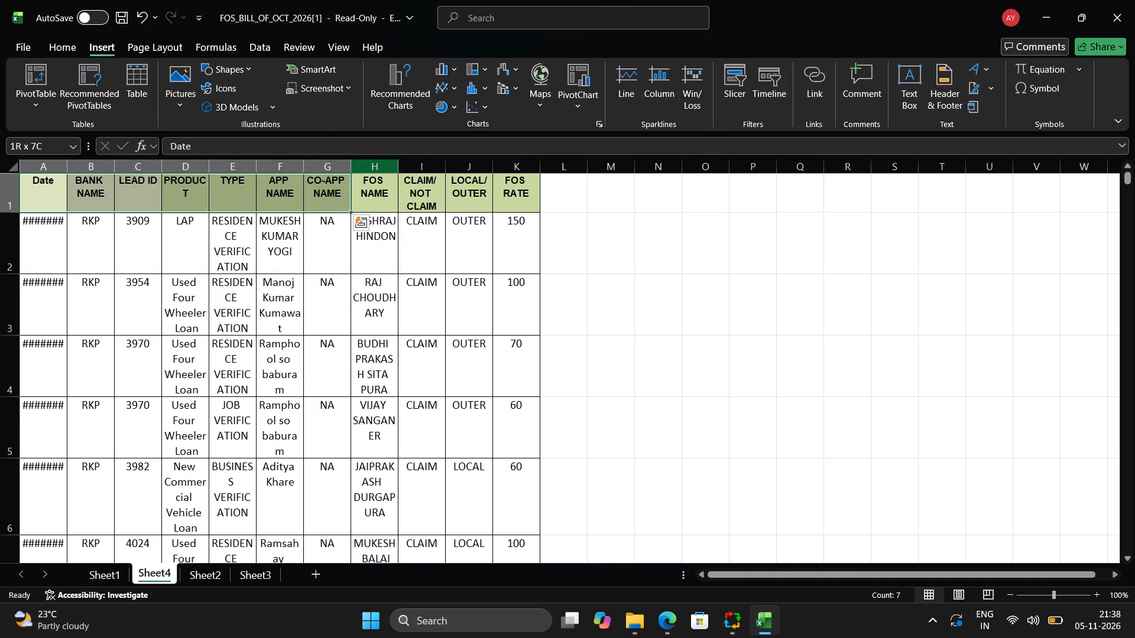
key("ctrl+shift+Down")
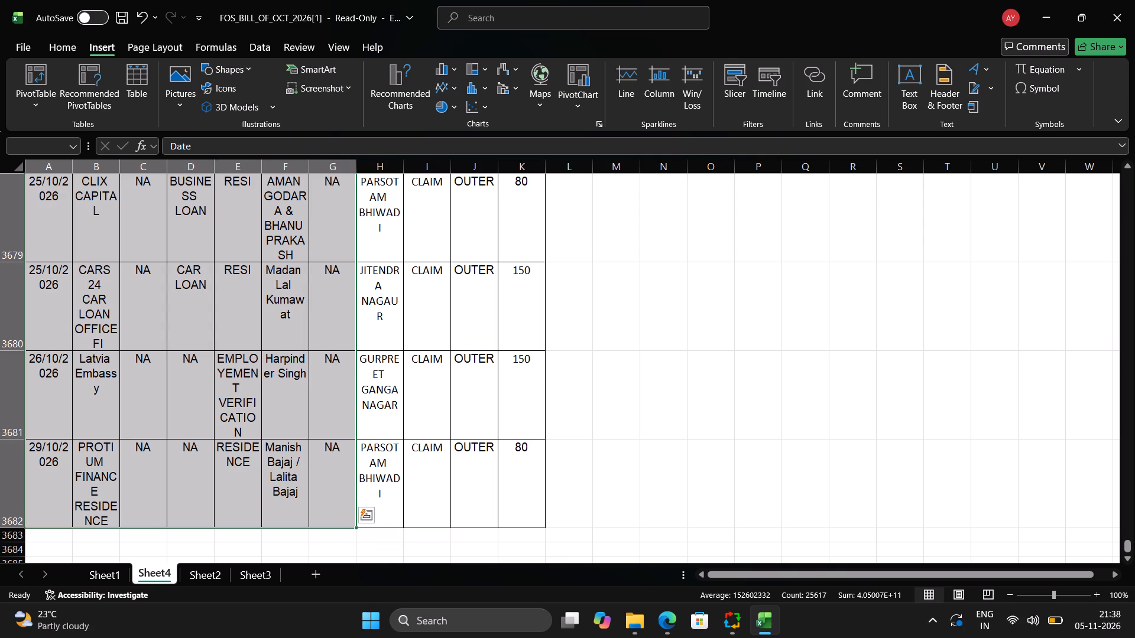
key("ctrl+space")
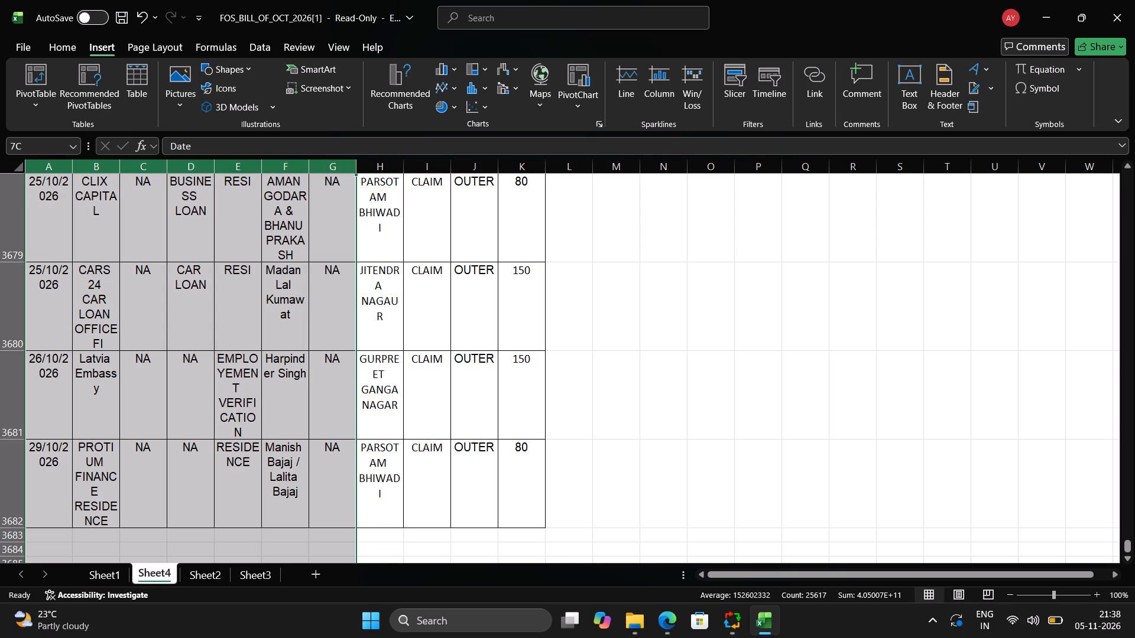
key("ctrl+minus")
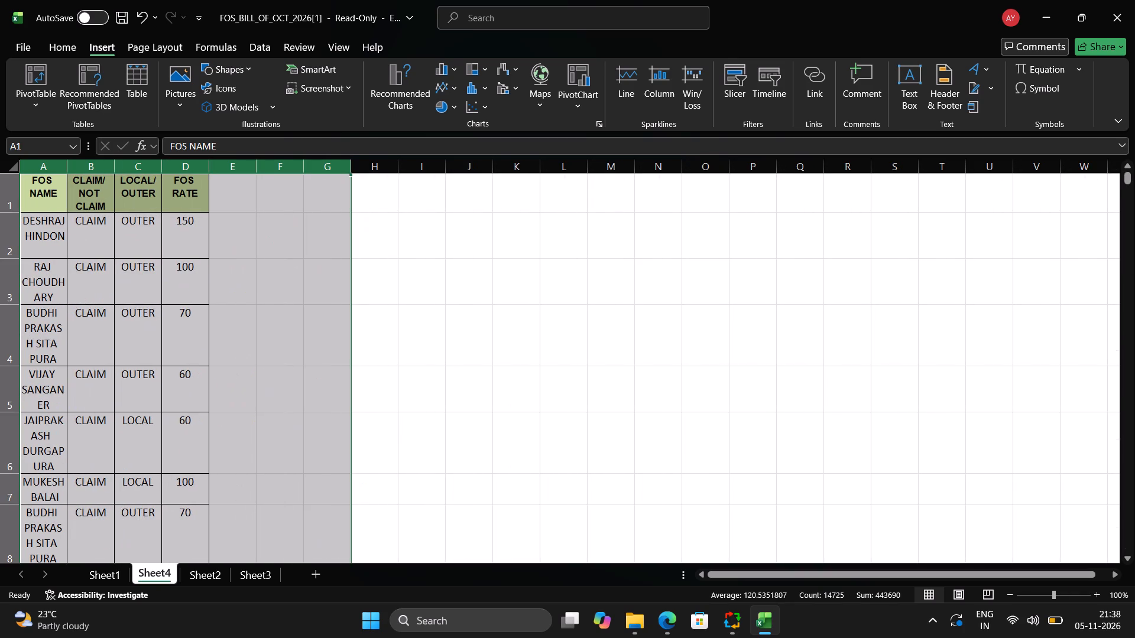
Copy the four remaining columns, FOS NAME through FOS RATE, with all rows and paste them as values only into a new worksheet at A1.
key("Up")
key("Up")
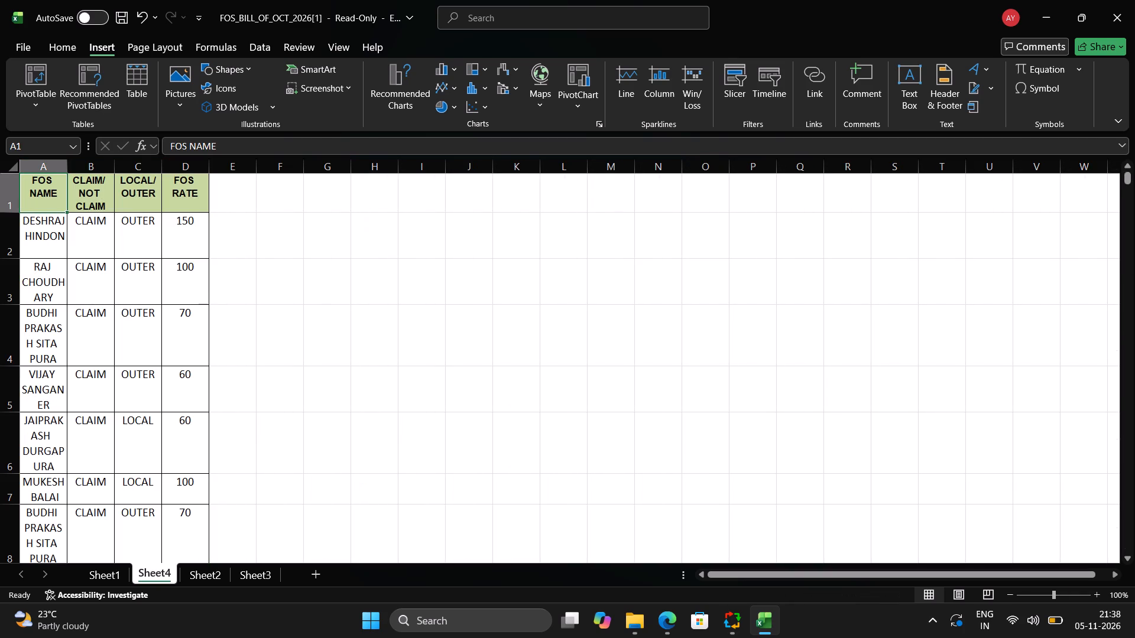
key("Right")
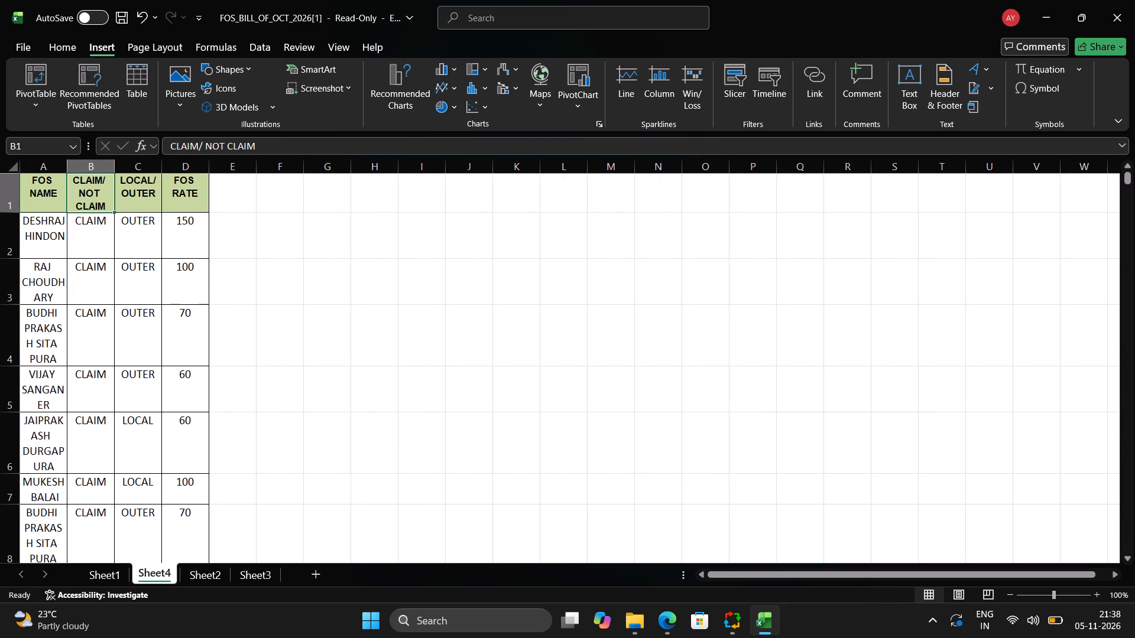
key("Left")
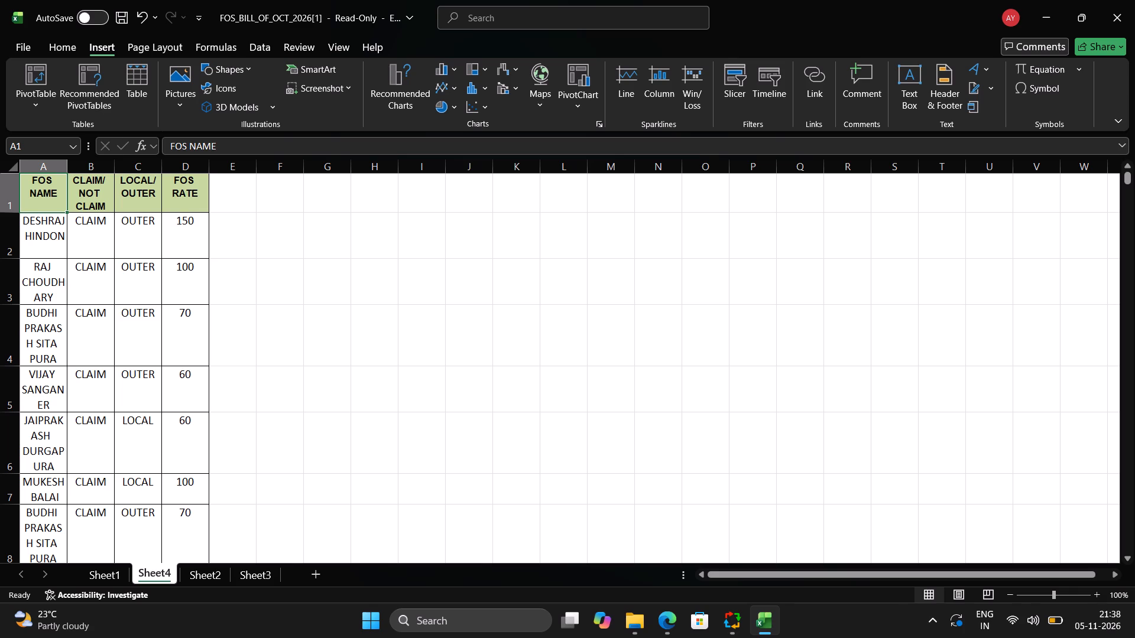
key("shift+Right")
key("shift+Right")
key("shift+Right")
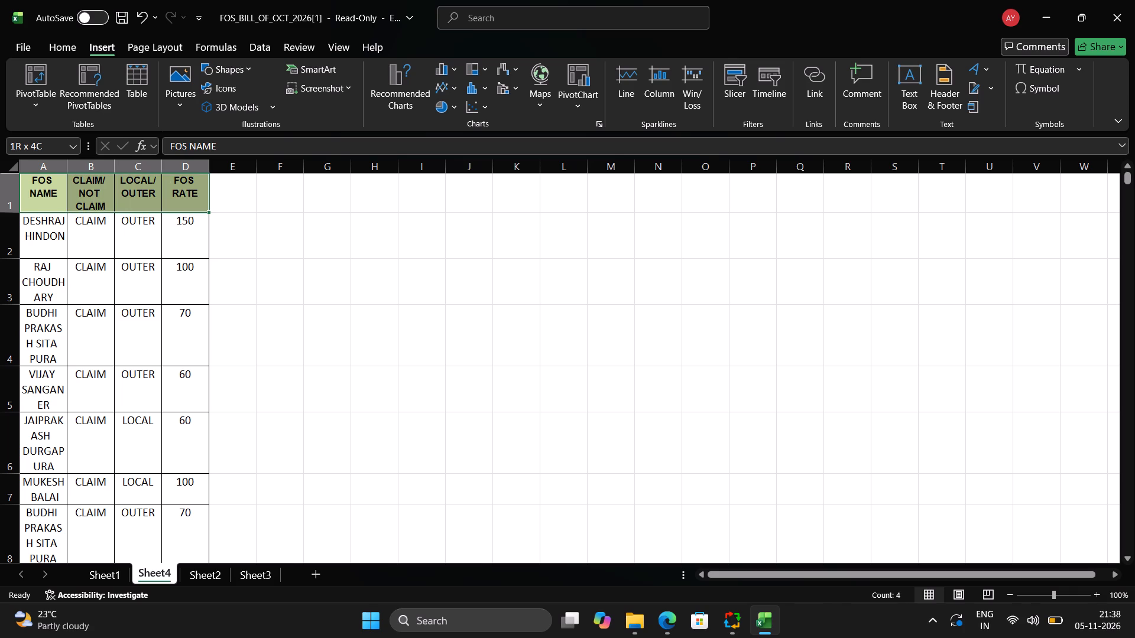
key("ctrl+shift+Down")
key("ctrl+c")
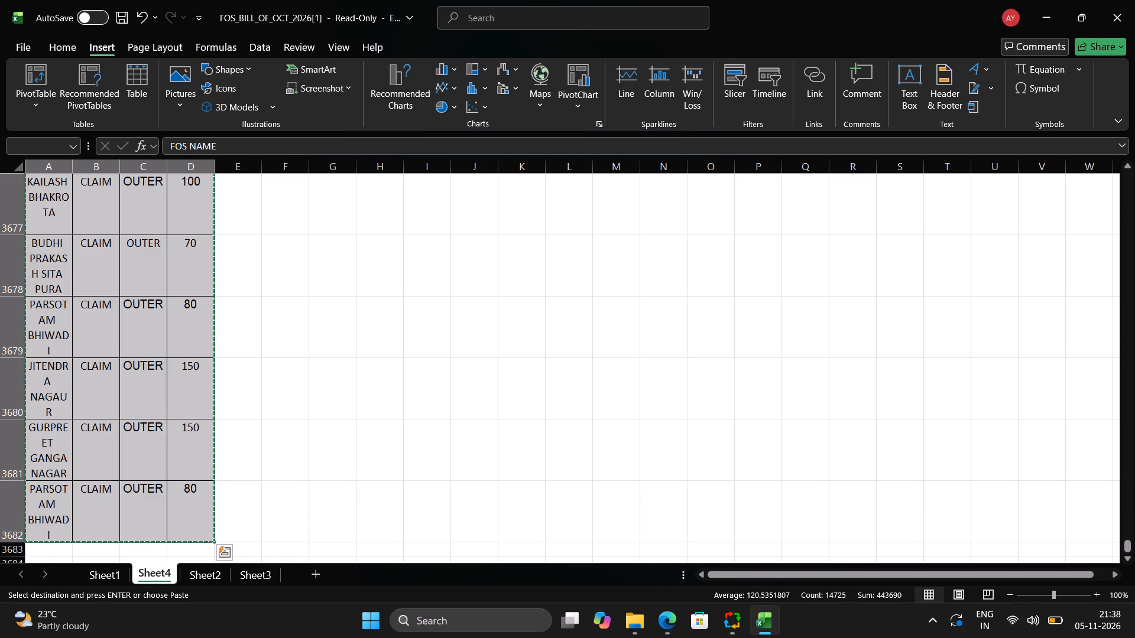
left_click_drag(66, 174, 293, 528)
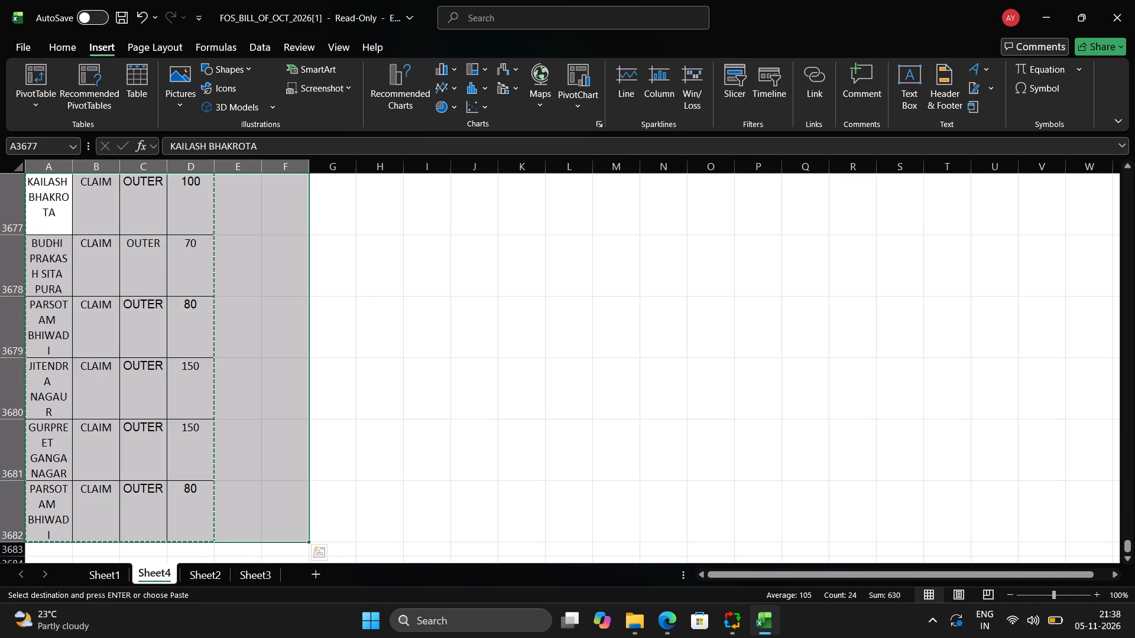
left_click(194, 499)
left_click(250, 584)
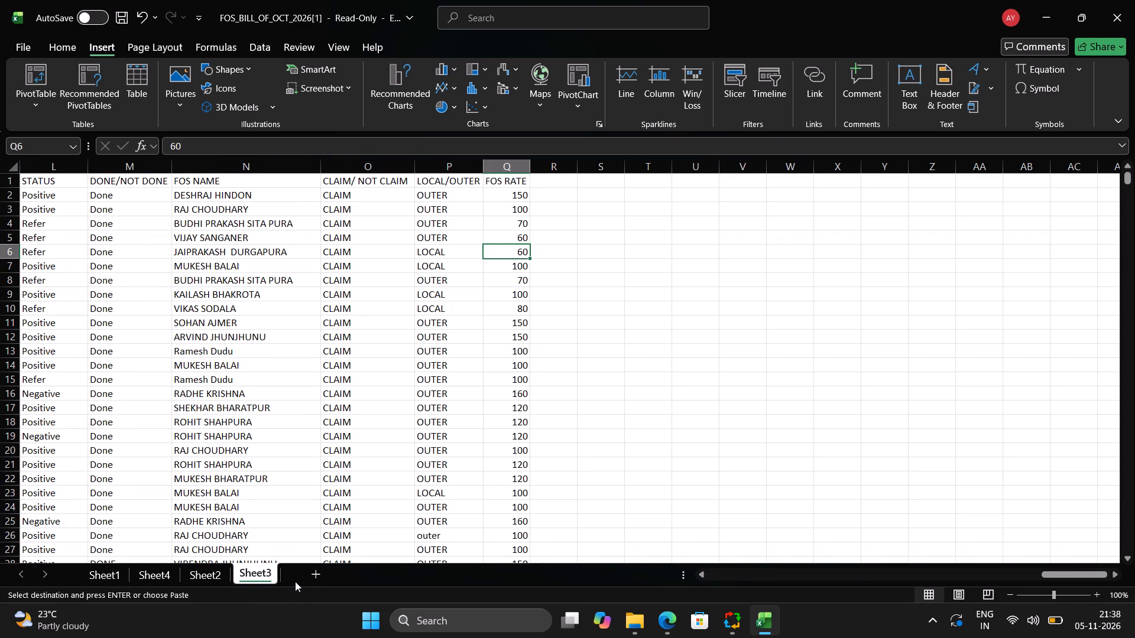
left_click(313, 578)
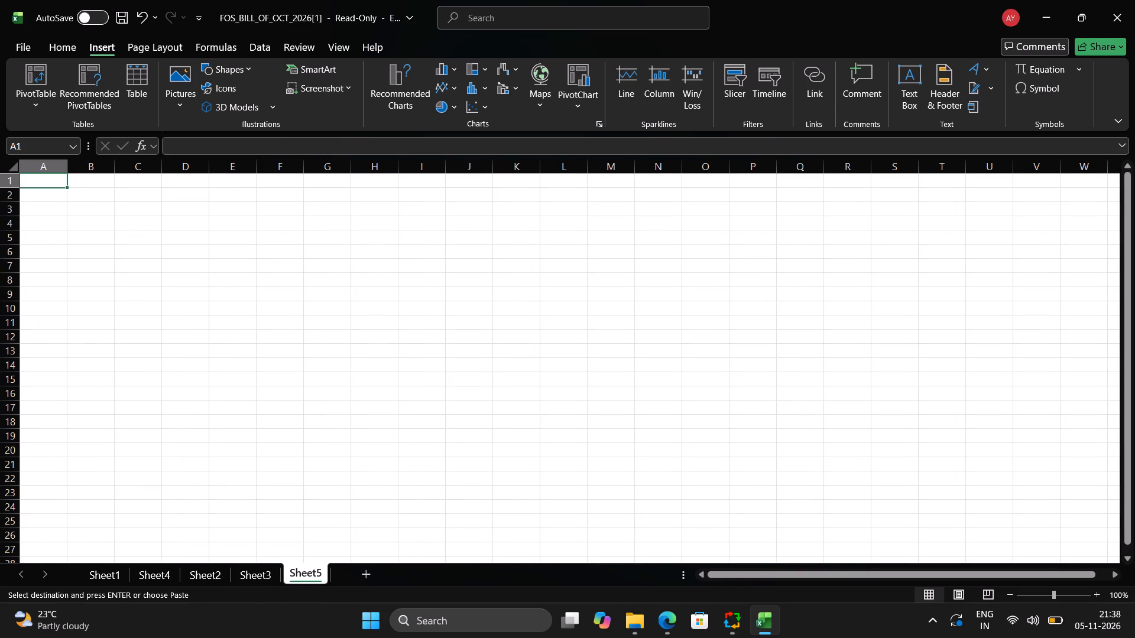
key("ctrl+alt+v")
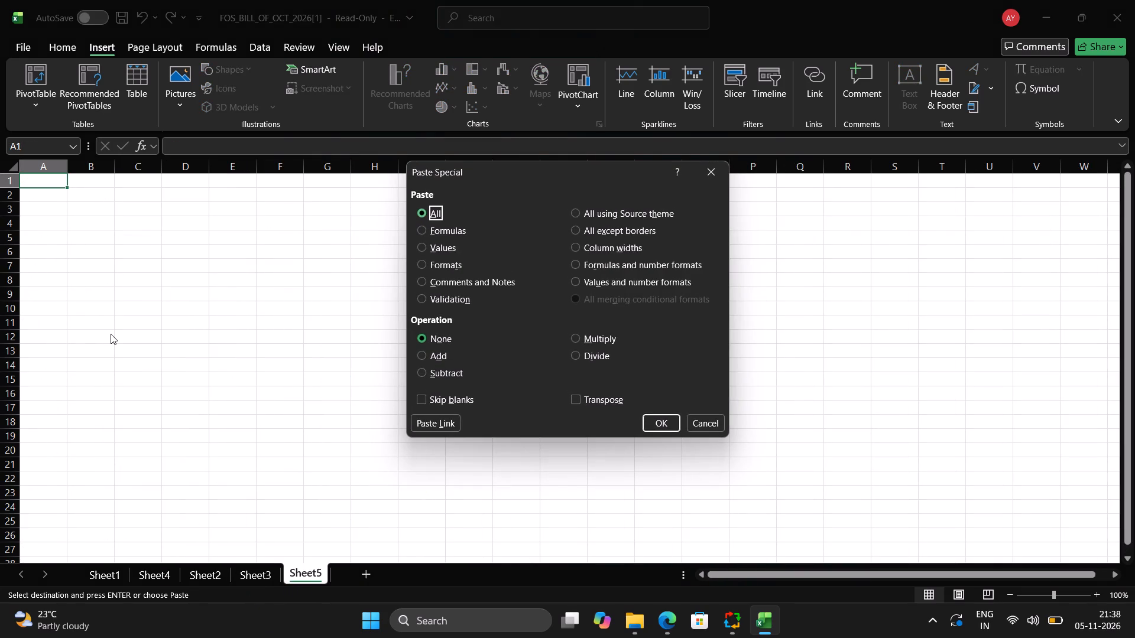
key("Down")
key("Down")
key("Return")
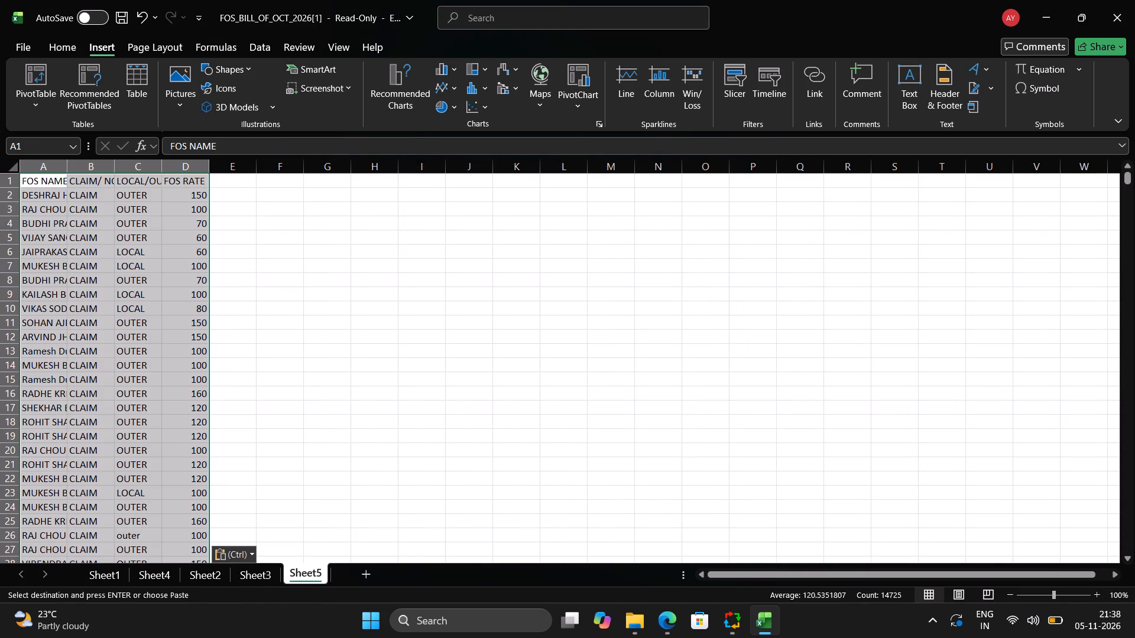
AutoFit the widths of the FOS NAME and CLAIM/ NOT CLAIM columns in Sheet5.
double_click(68, 162)
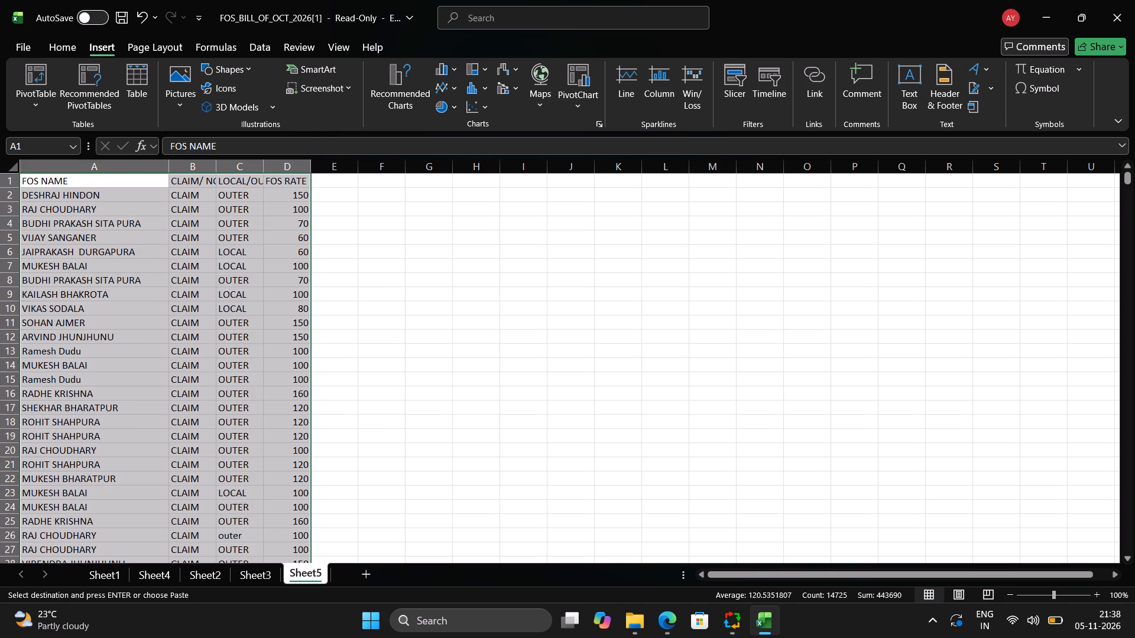
double_click(221, 161)
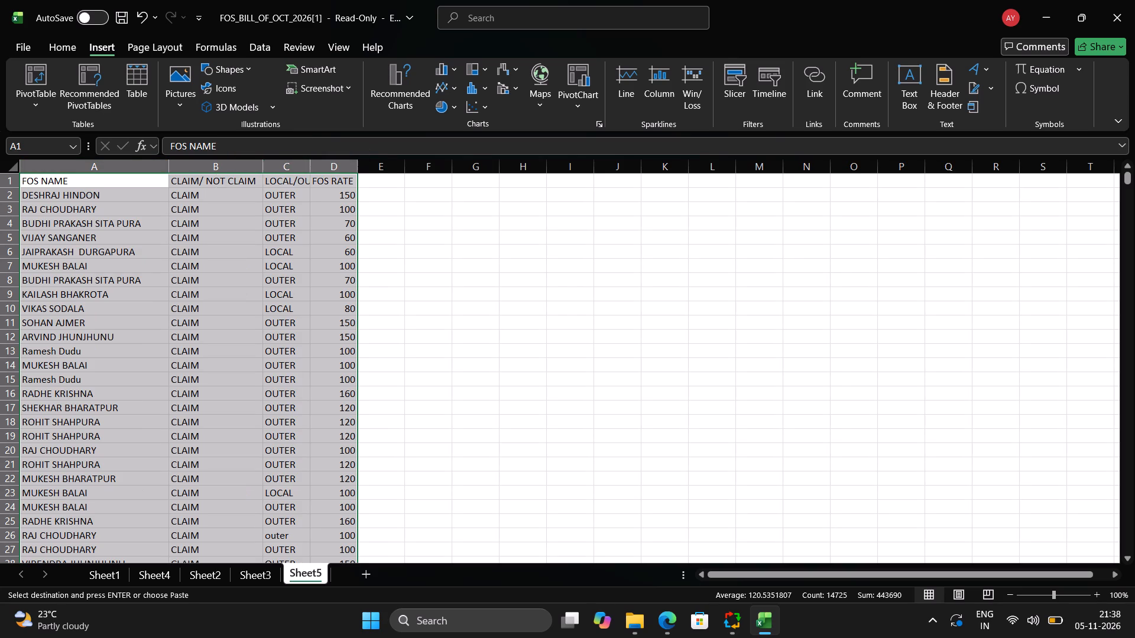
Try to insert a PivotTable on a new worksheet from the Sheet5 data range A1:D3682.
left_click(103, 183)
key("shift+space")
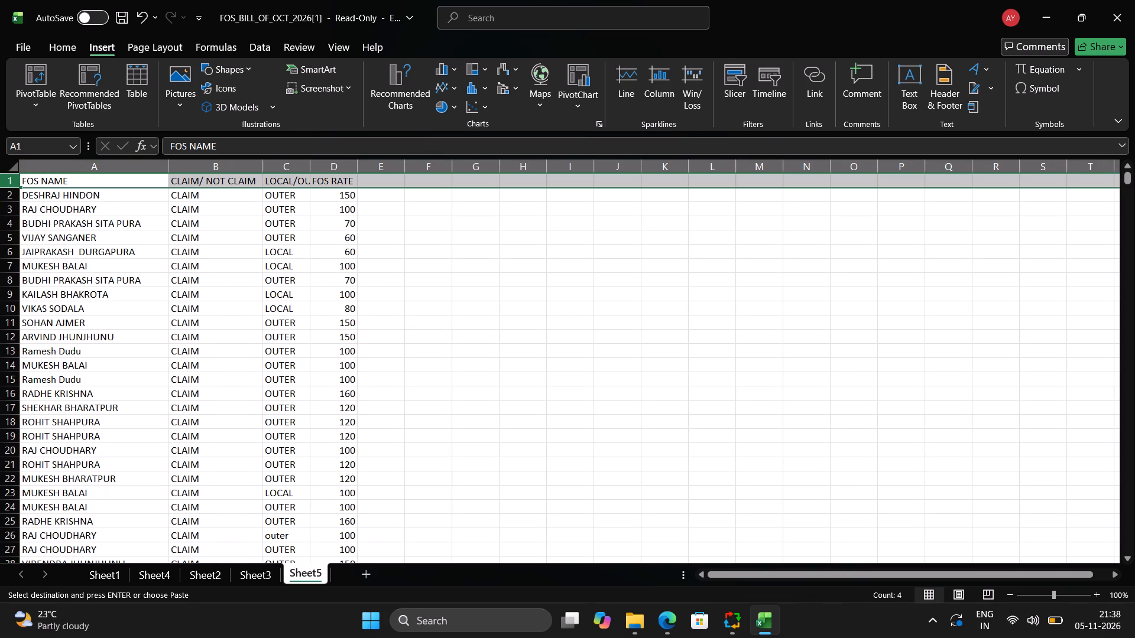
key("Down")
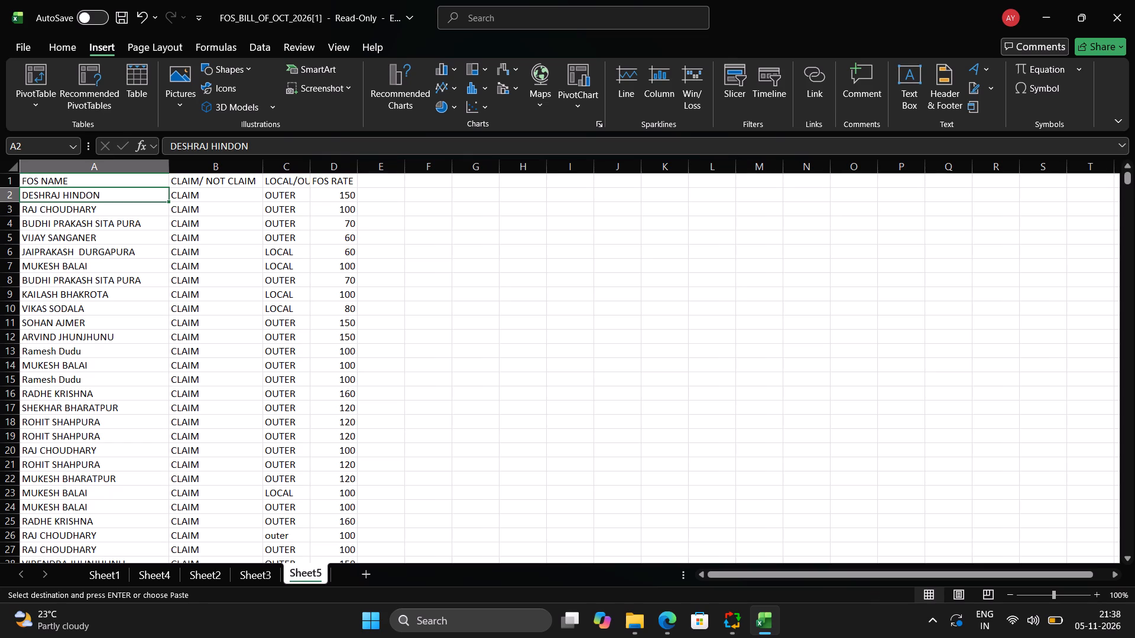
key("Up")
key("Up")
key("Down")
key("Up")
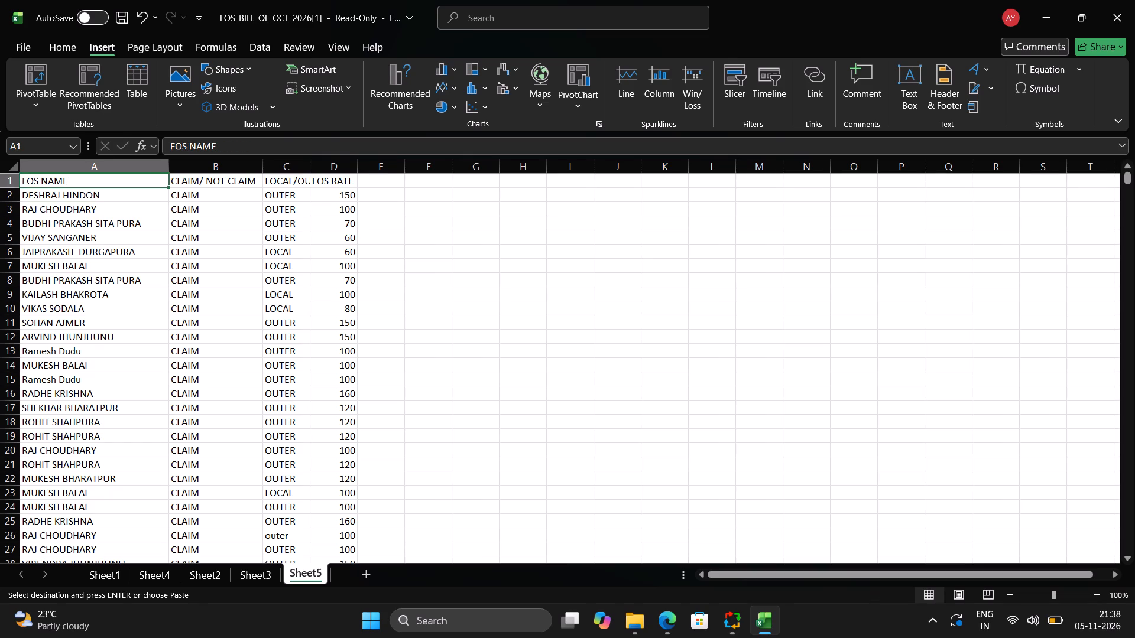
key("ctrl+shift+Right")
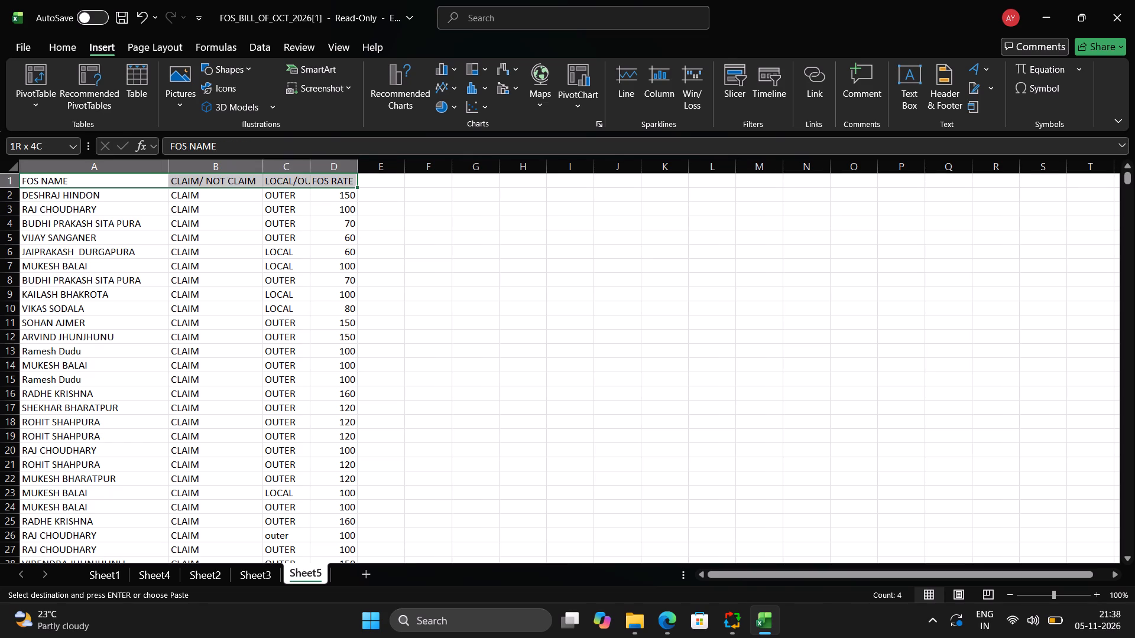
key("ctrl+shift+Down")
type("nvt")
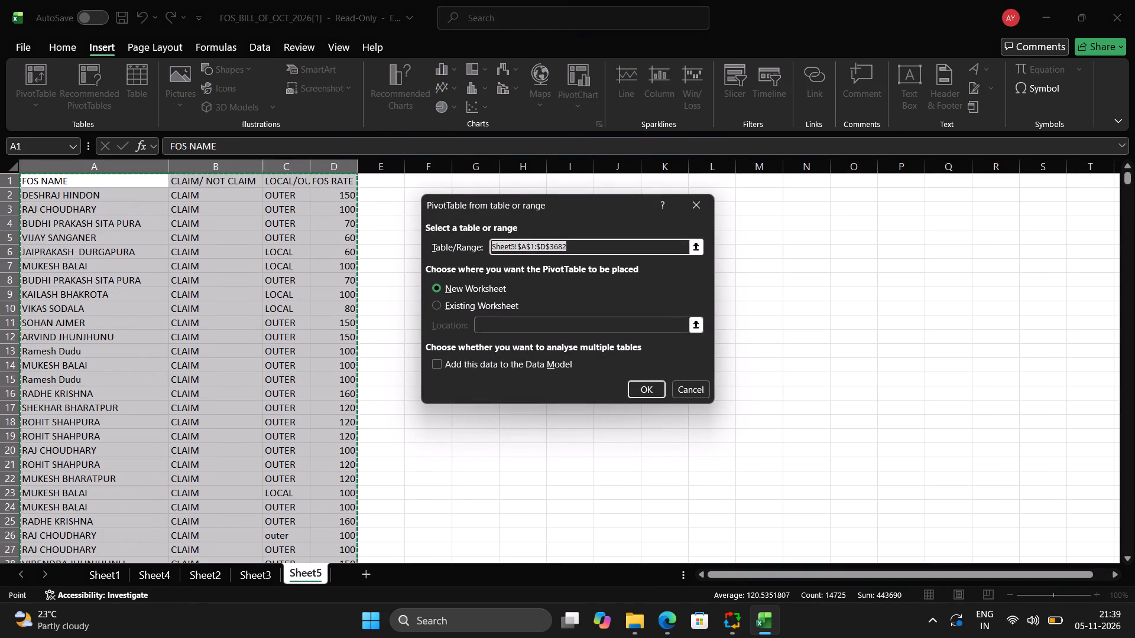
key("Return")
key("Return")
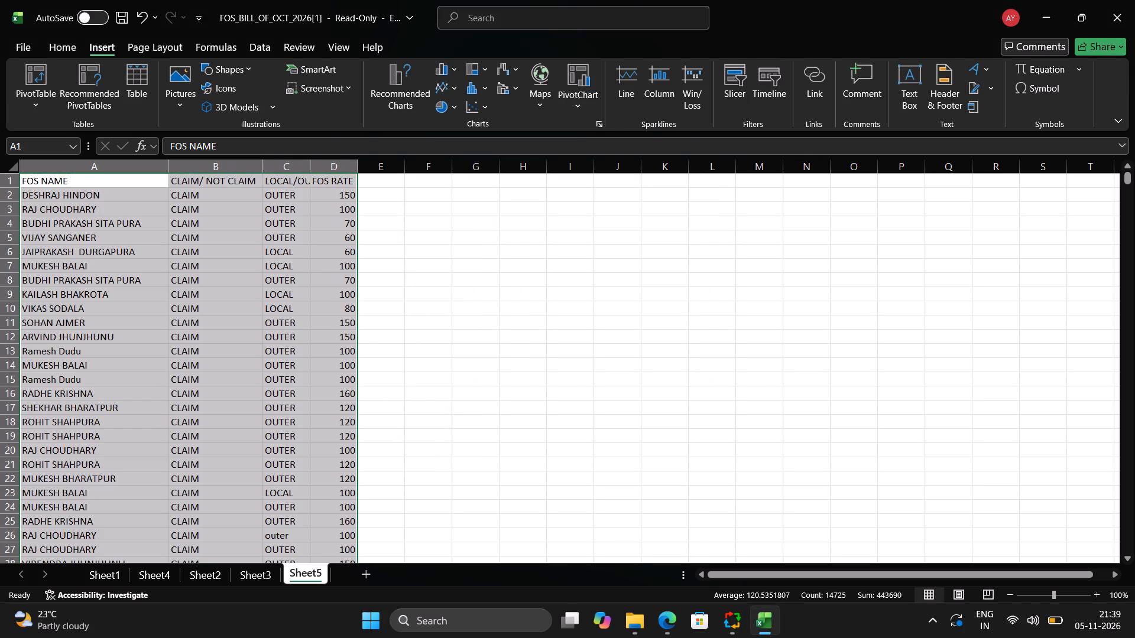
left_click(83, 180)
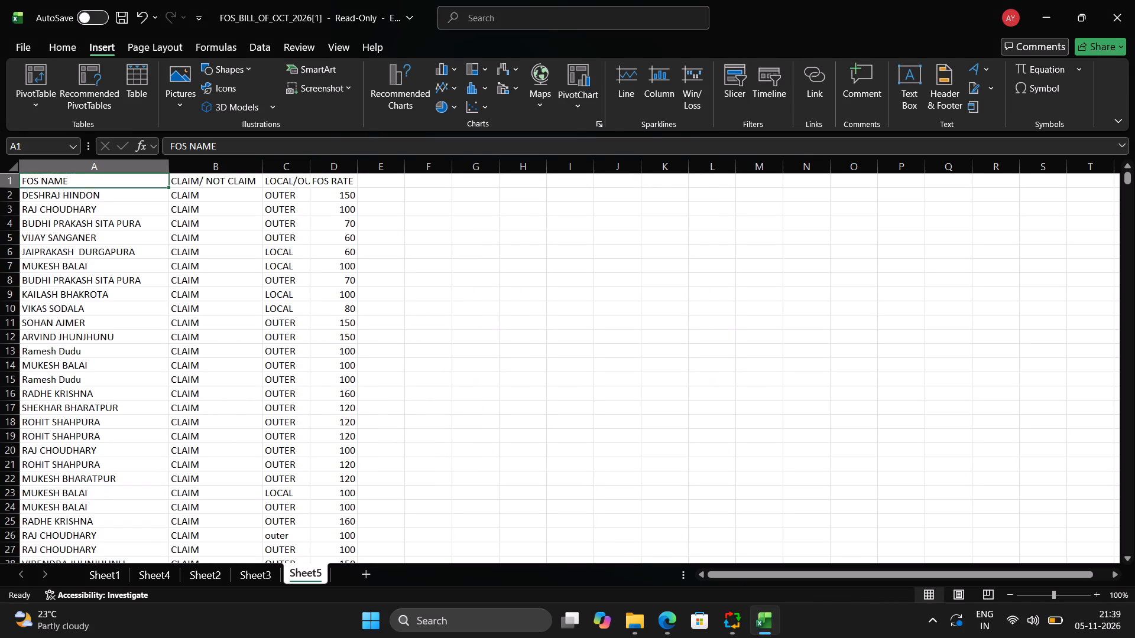
Create a new blank workbook and paste all Sheet5 data, FOS NAME through FOS RATE, into it at A1 as values only.
key("ctrl+n")
key("alt+Tab")
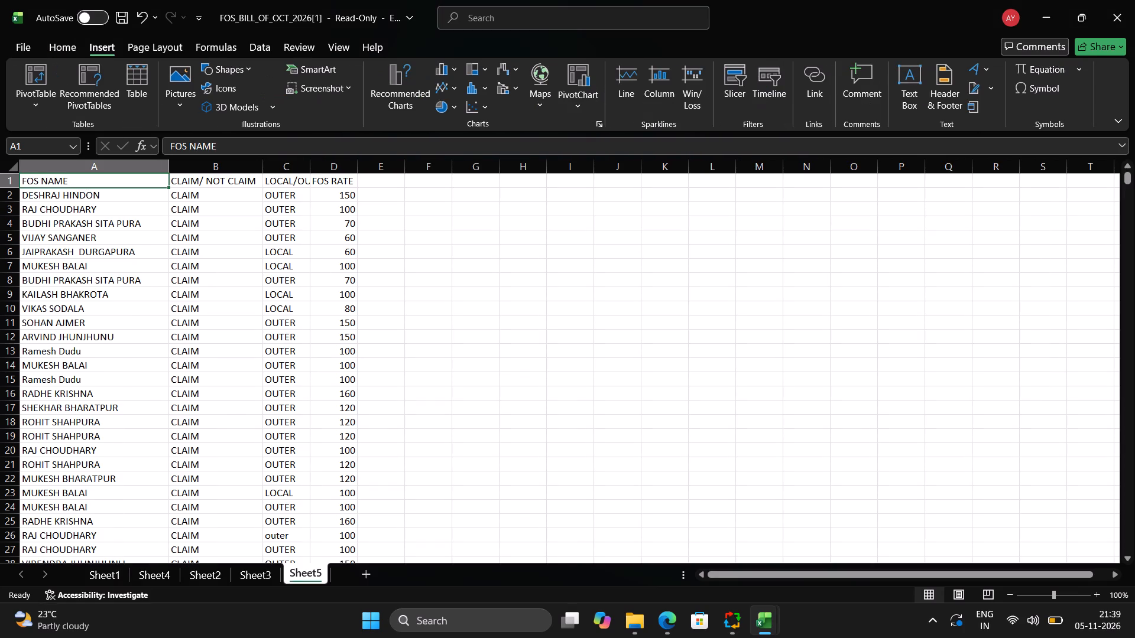
key("Down")
key("Up")
key("ctrl+shift+Right")
key("ctrl+shift+Down")
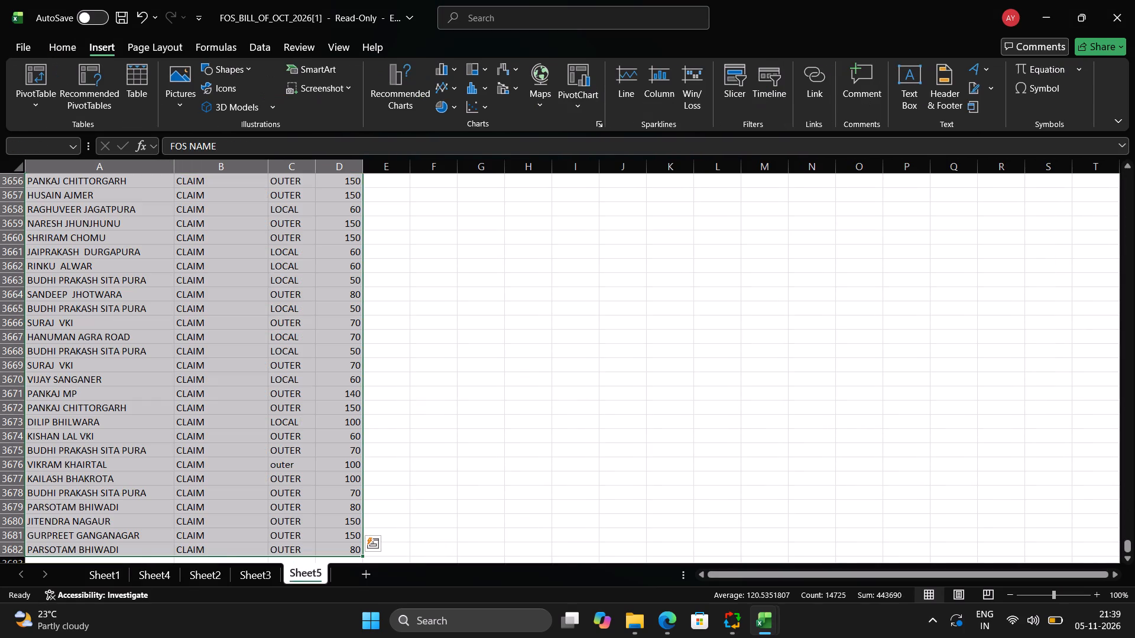
key("ctrl+c")
key("alt+Tab")
key("ctrl+alt+v")
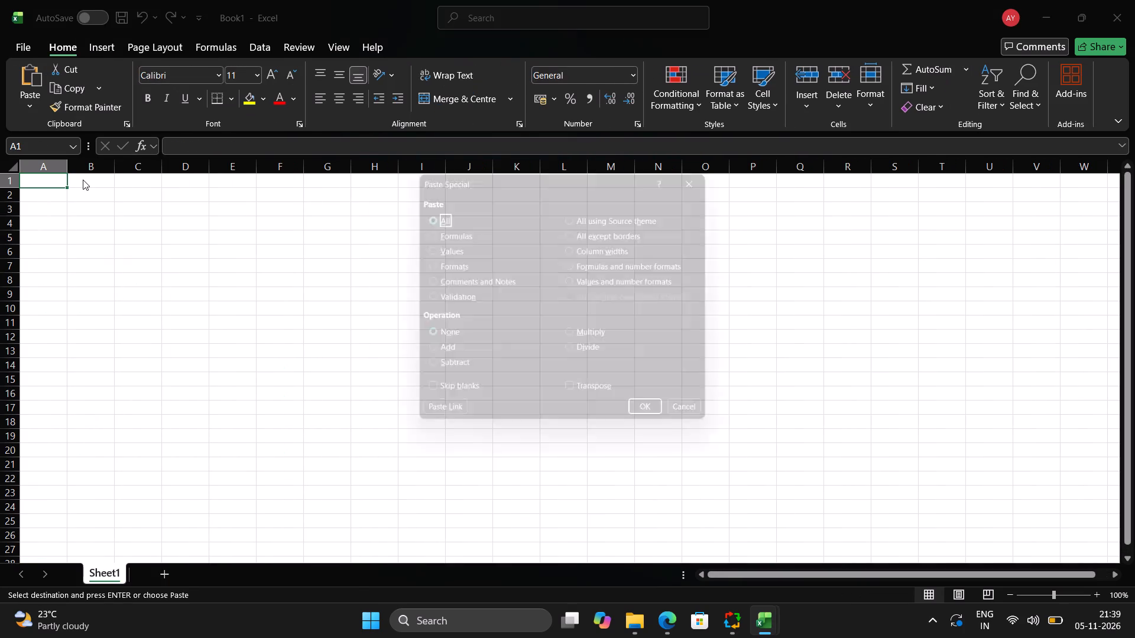
key("Down")
key("Down")
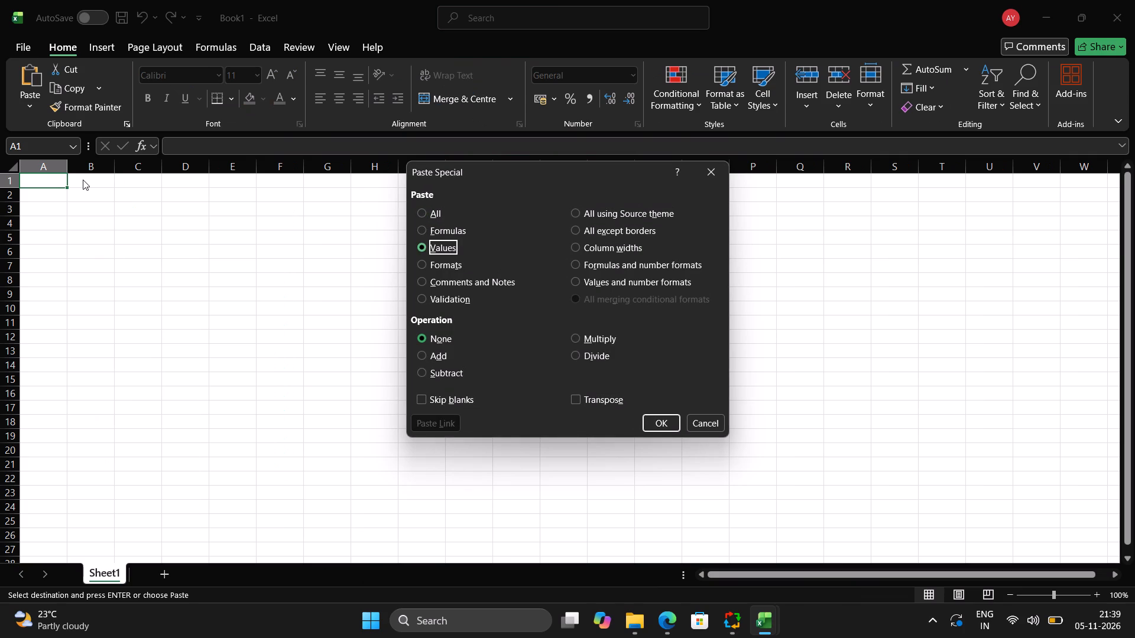
key("Return")
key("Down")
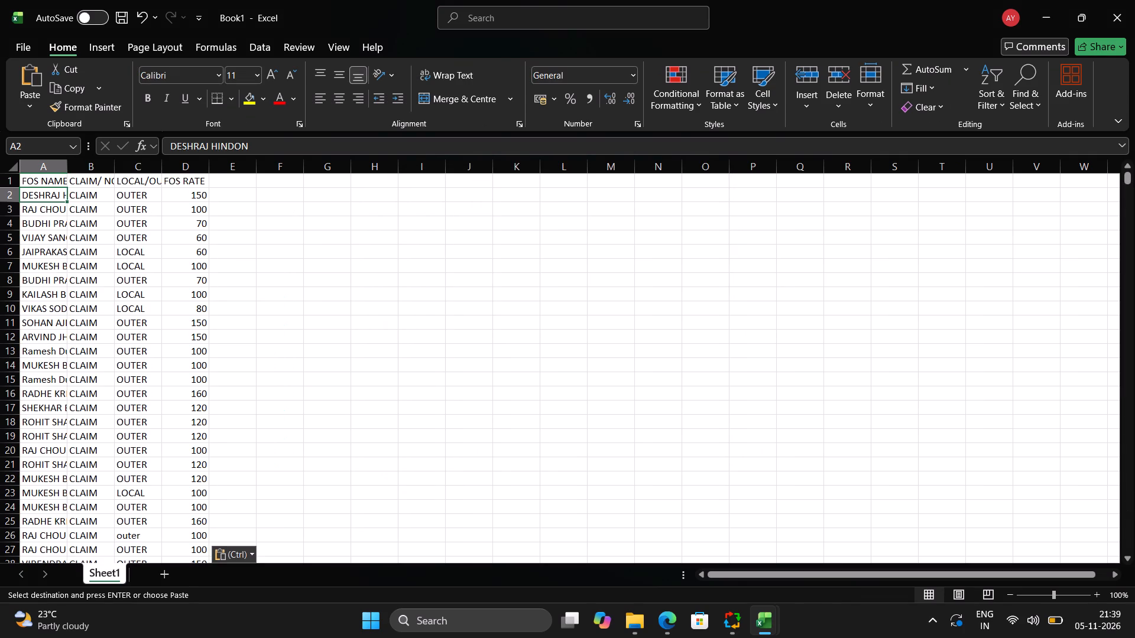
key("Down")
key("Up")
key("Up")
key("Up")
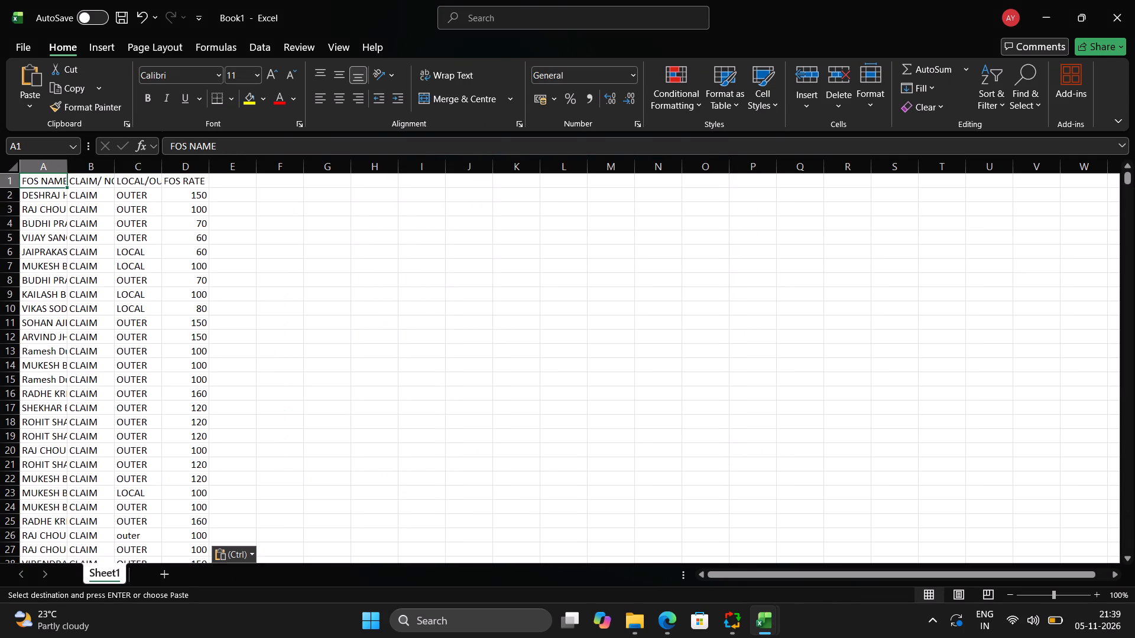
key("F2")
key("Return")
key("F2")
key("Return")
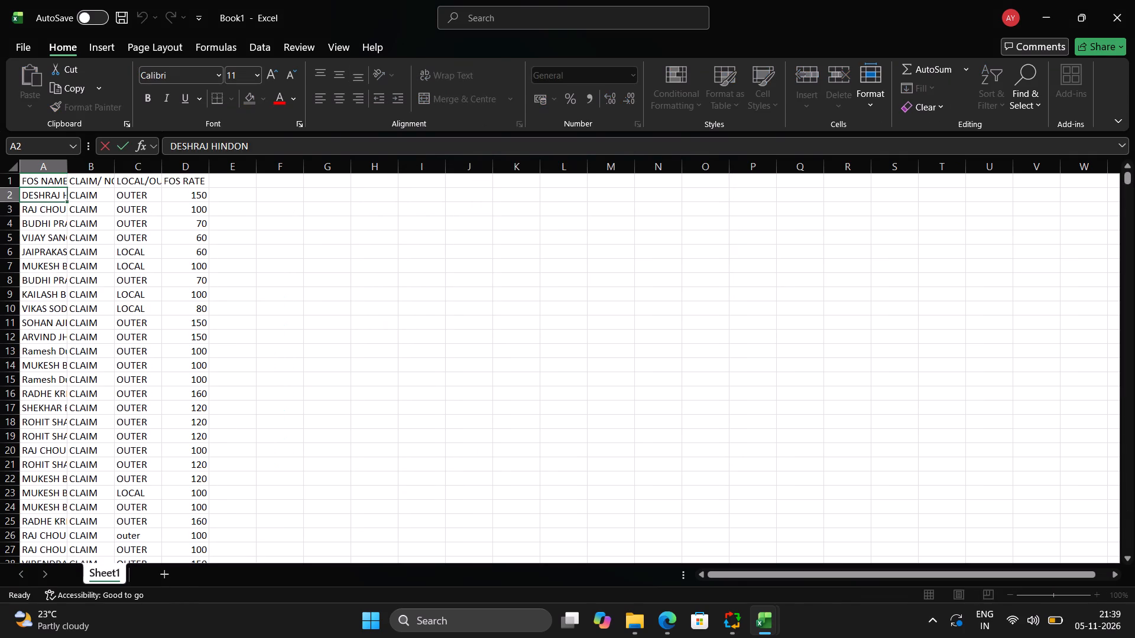
Select the full pasted data range A1:D3682 in the new workbook and start a formatting command on it.
key("Up")
key("Up")
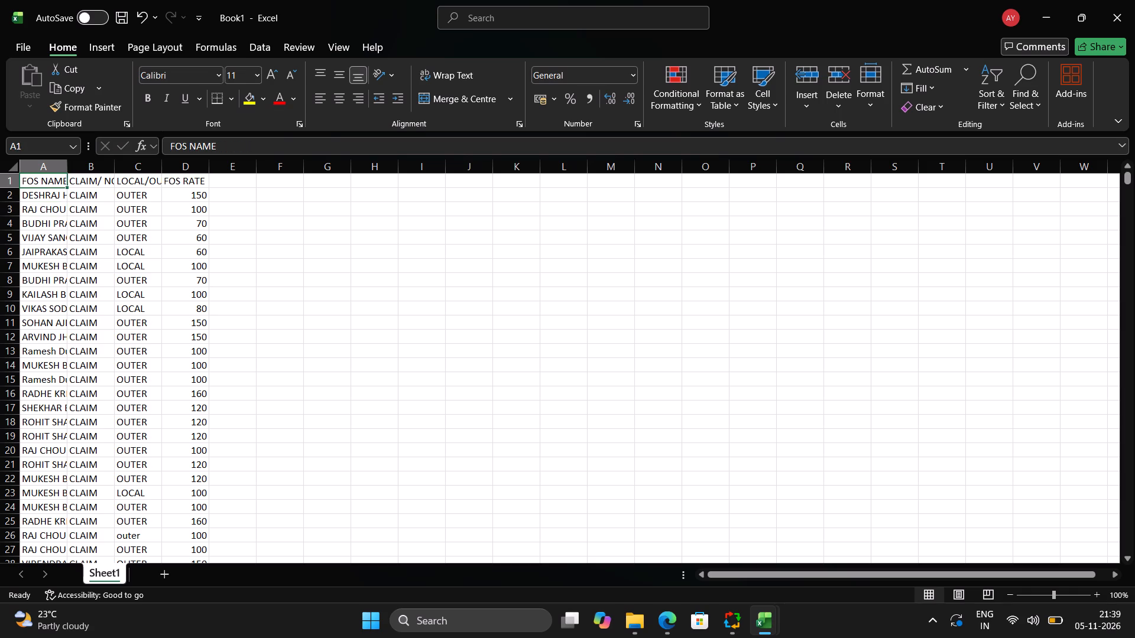
key("ctrl+shift+Right")
key("ctrl+shift+Down")
key("alt+o")
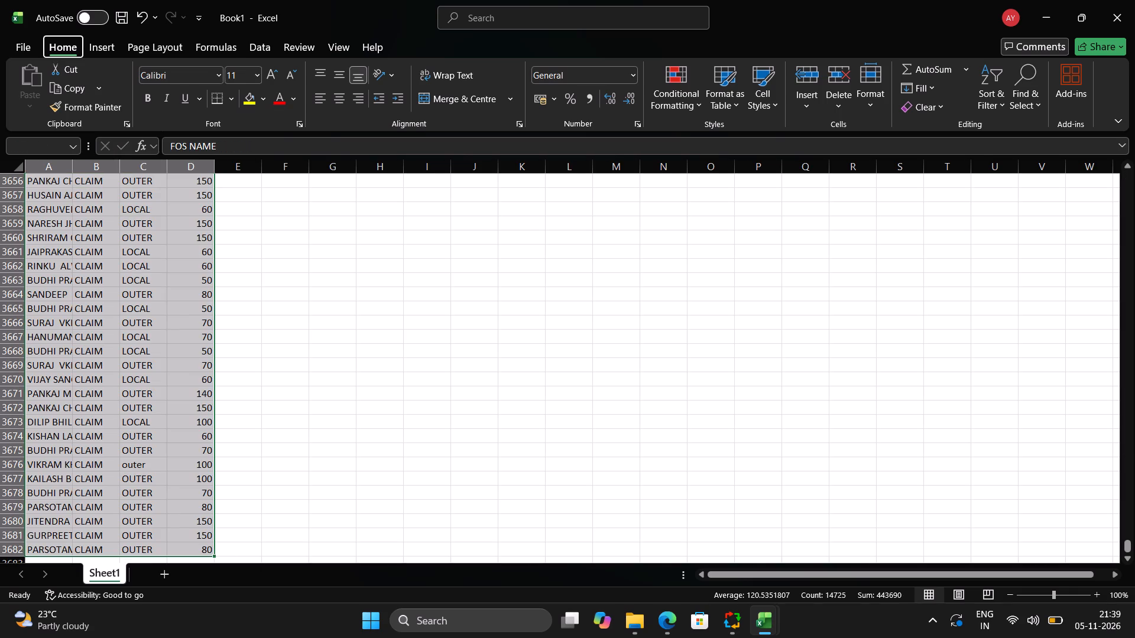
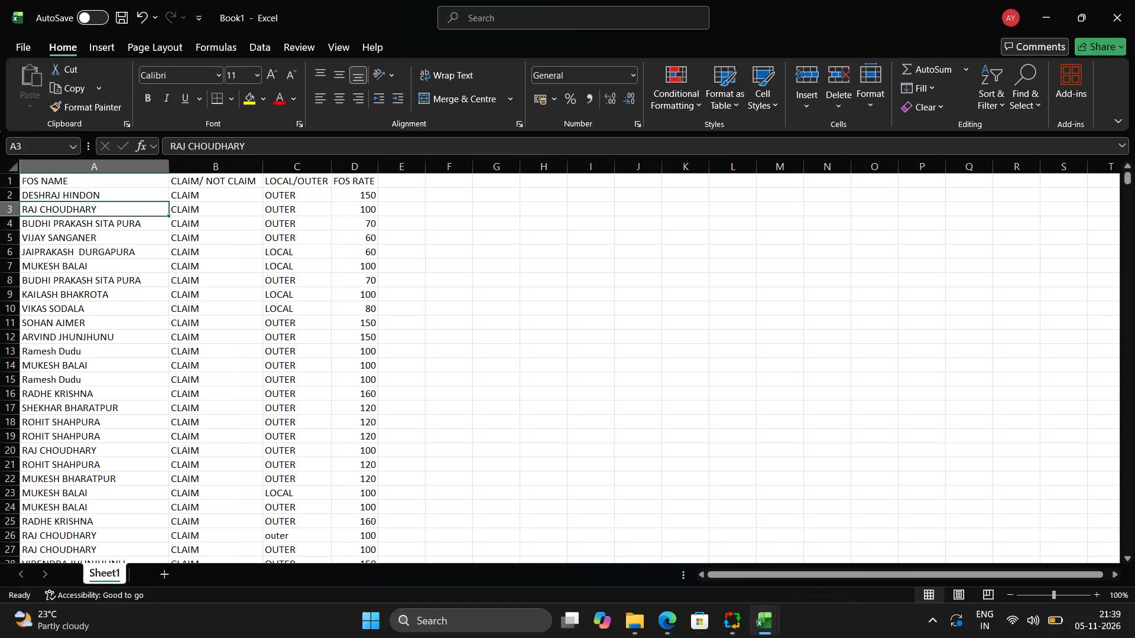
Select the full data range A1:D3682 in Sheet1 of the new workbook and insert a PivotTable on a new worksheet.
key("Up")
key("Up")
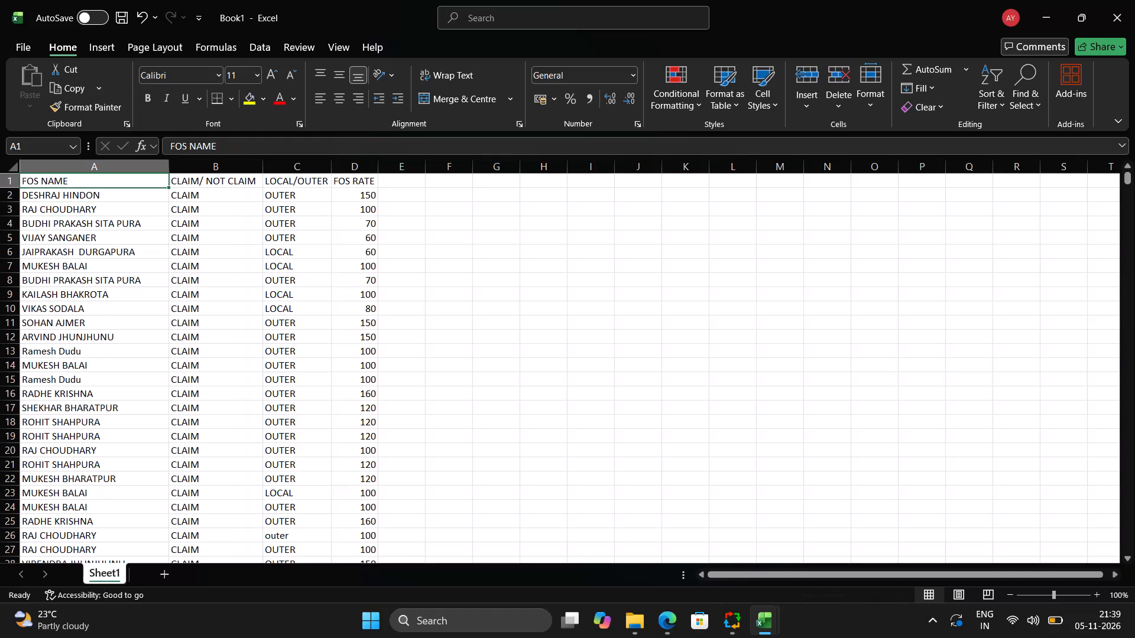
key("Right")
key("Right")
key("Right")
key("Left")
key("Left")
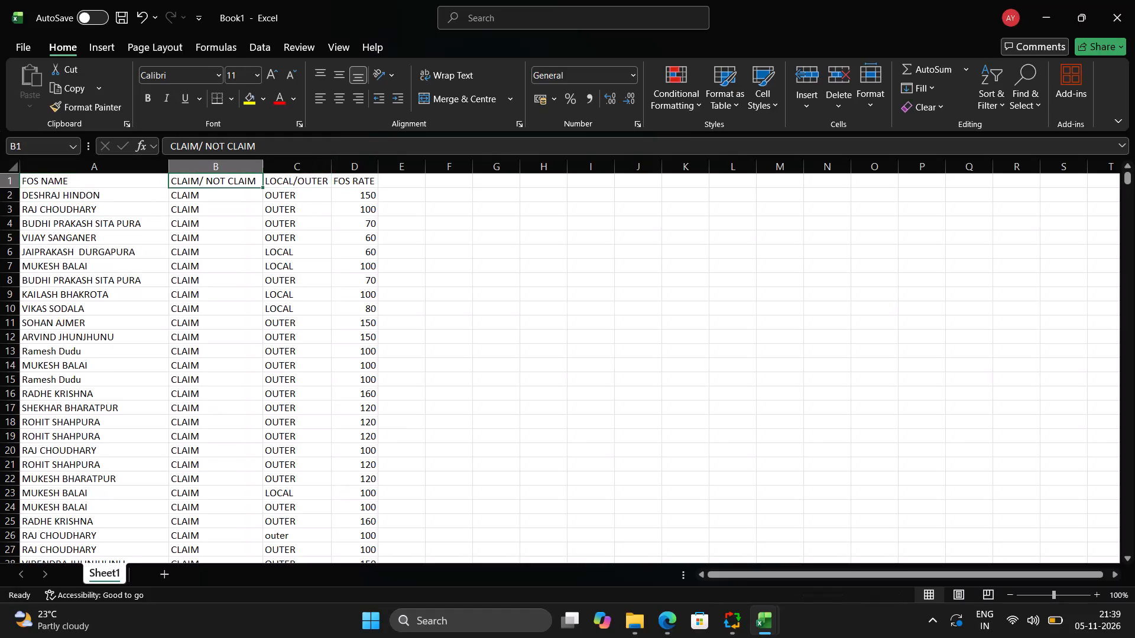
key("Left")
key("Left")
key("shift+Right")
key("shift+Right")
key("shift+Right")
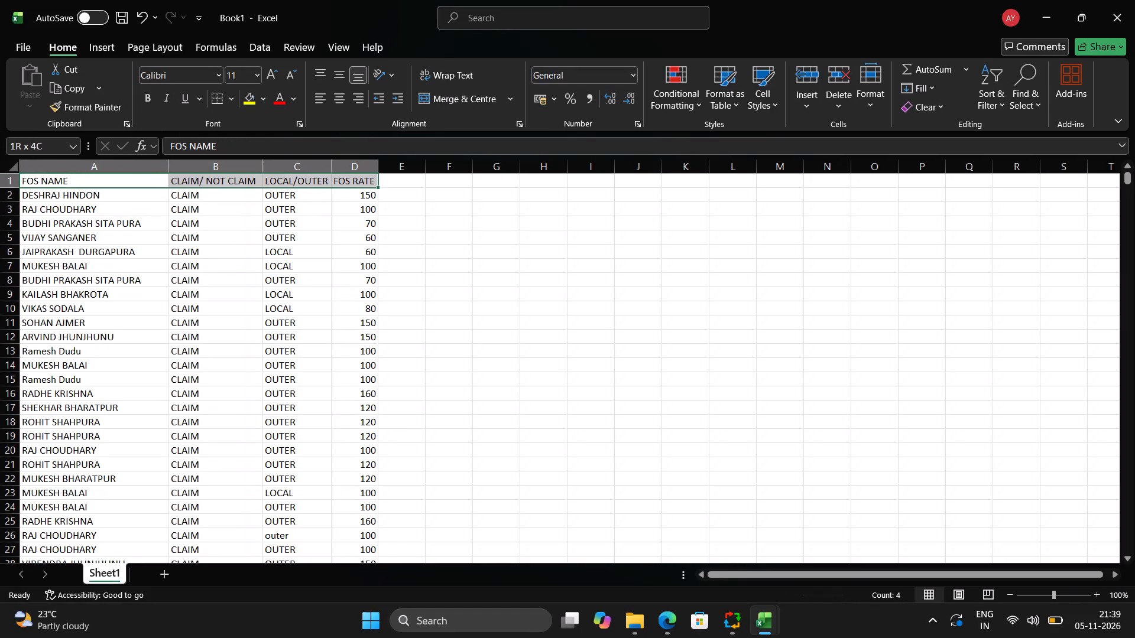
key("ctrl+shift+Down")
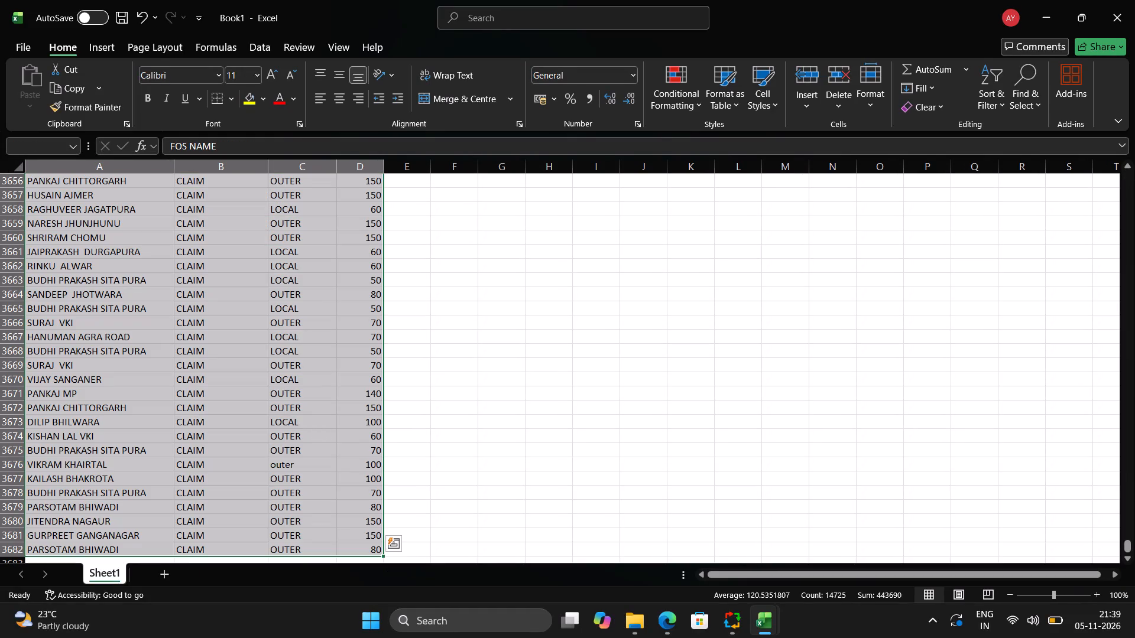
type("nvt")
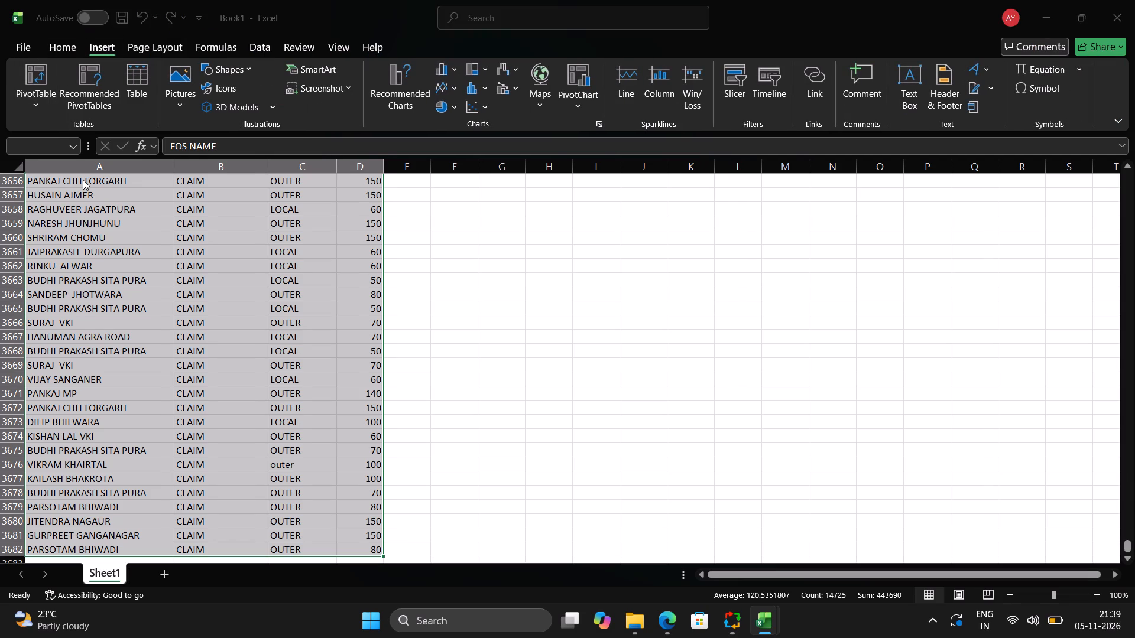
key("Return")
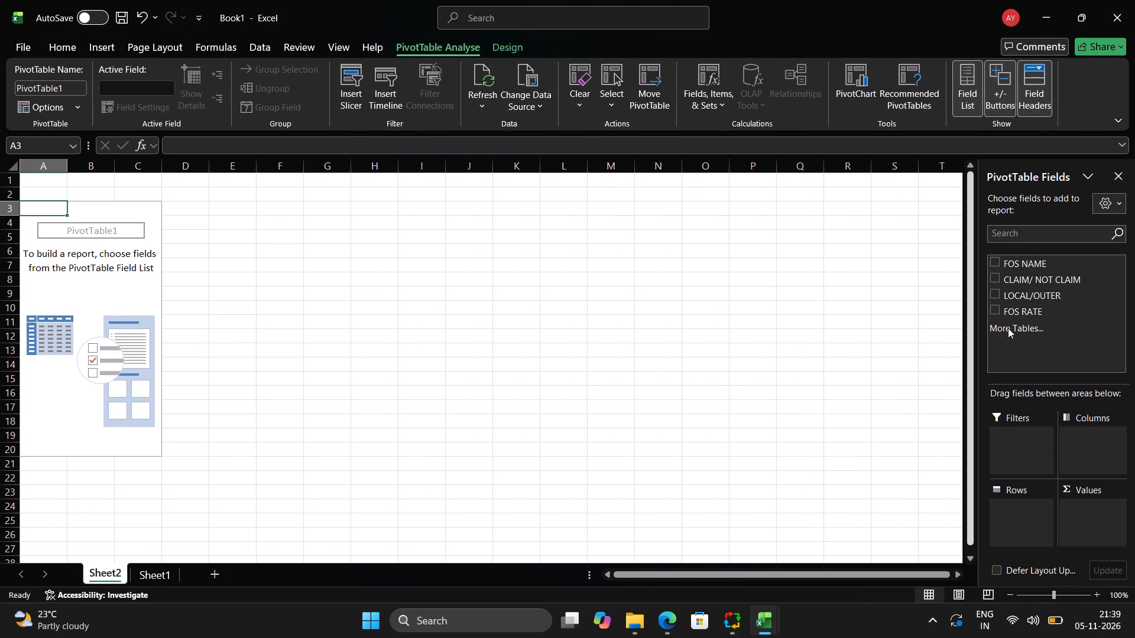
Add FOS NAME to the PivotTable's rows and FOS RATE to its values as a Sum.
left_click_drag(999, 253, 1004, 273)
left_click_drag(996, 262, 1019, 513)
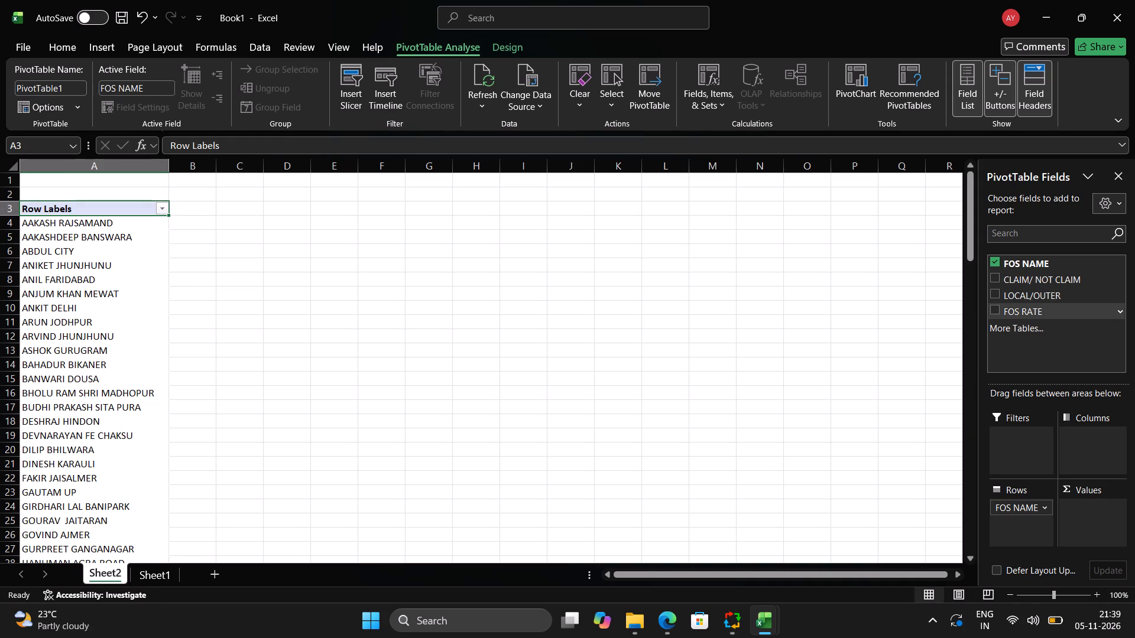
left_click_drag(999, 308, 1084, 518)
left_click_drag(1084, 518, 1084, 515)
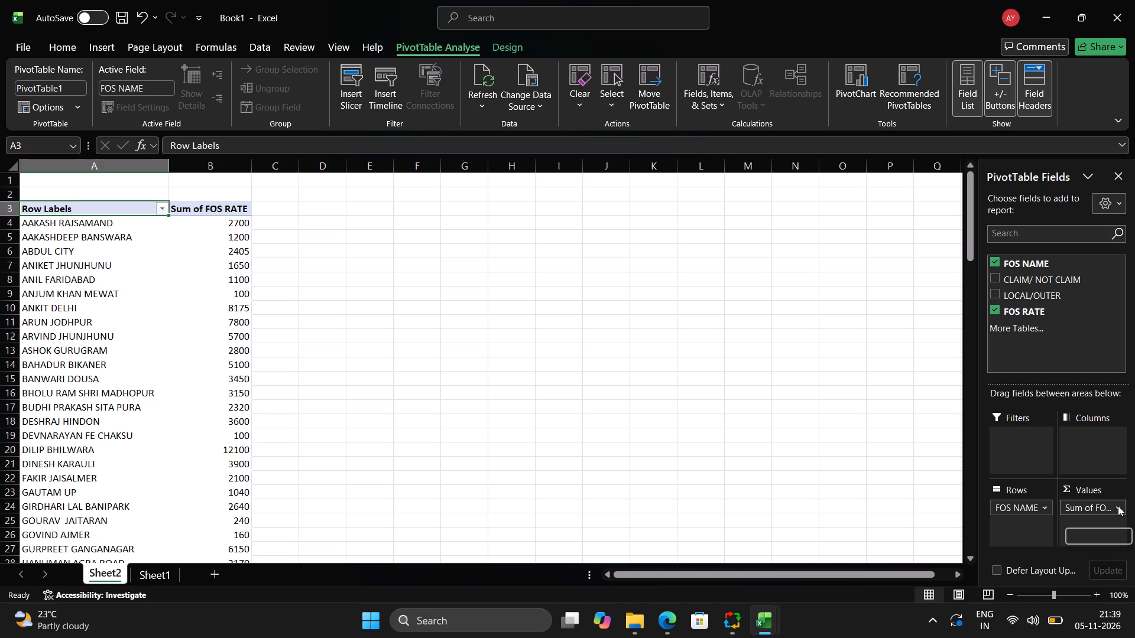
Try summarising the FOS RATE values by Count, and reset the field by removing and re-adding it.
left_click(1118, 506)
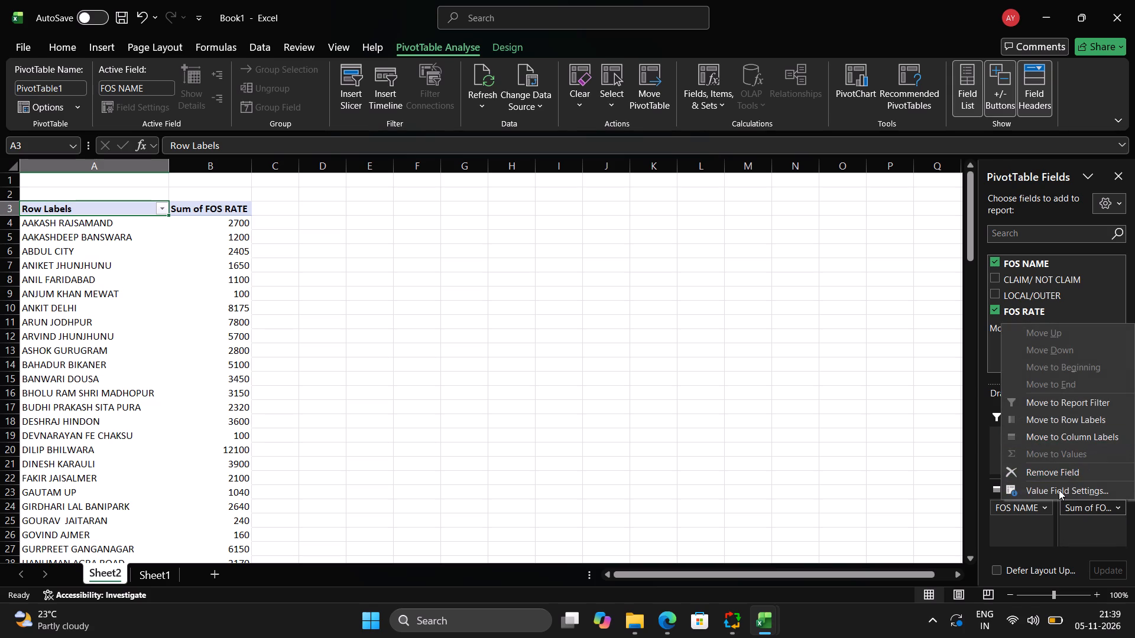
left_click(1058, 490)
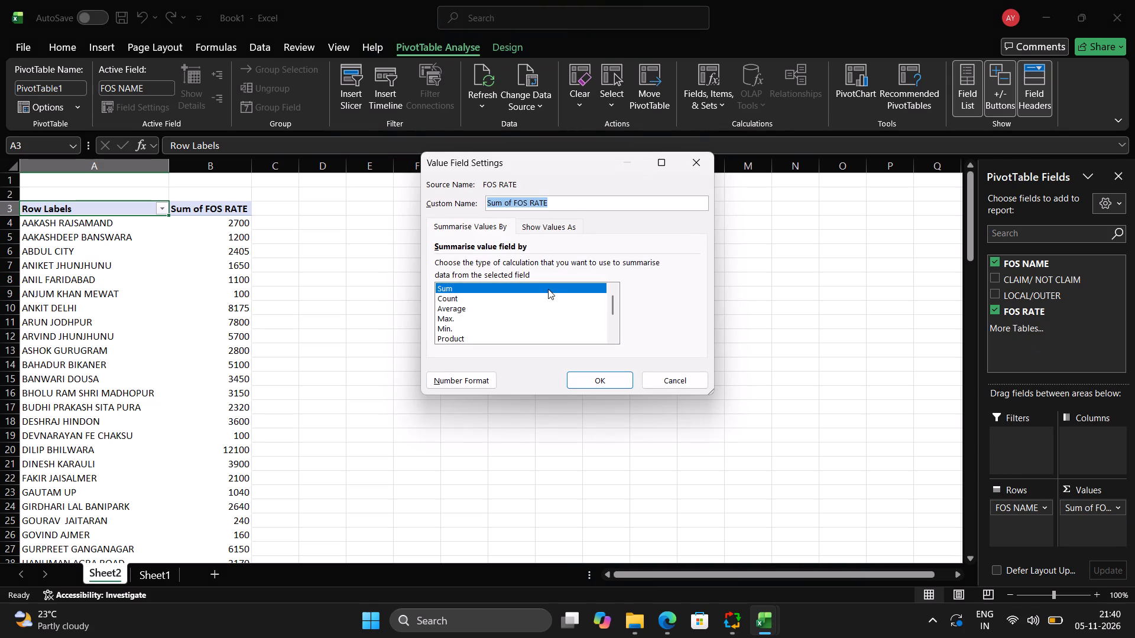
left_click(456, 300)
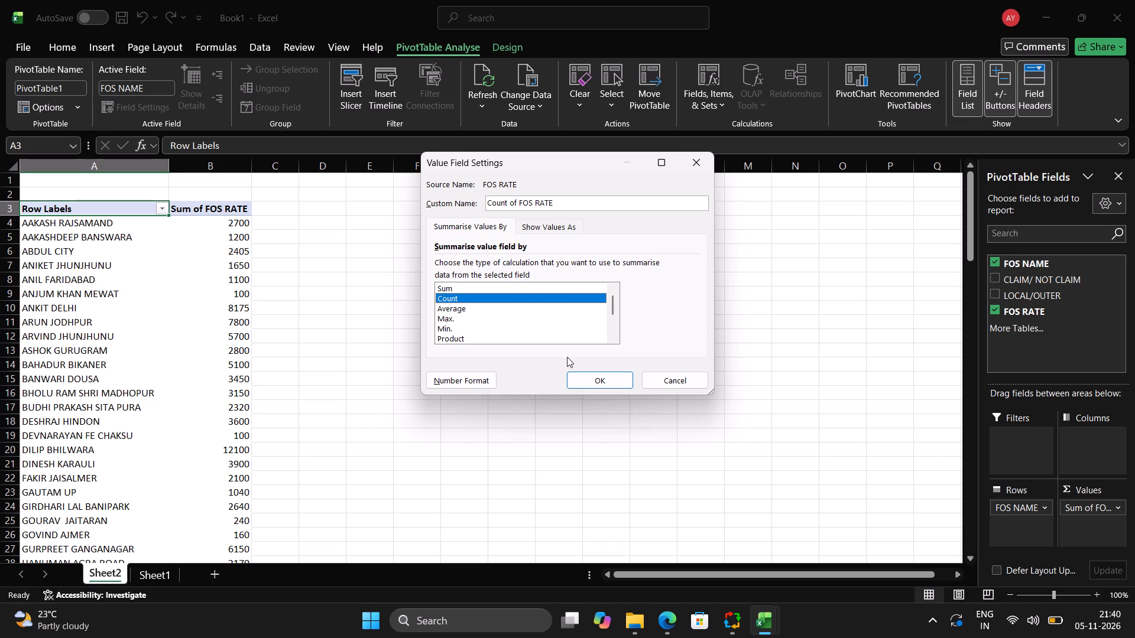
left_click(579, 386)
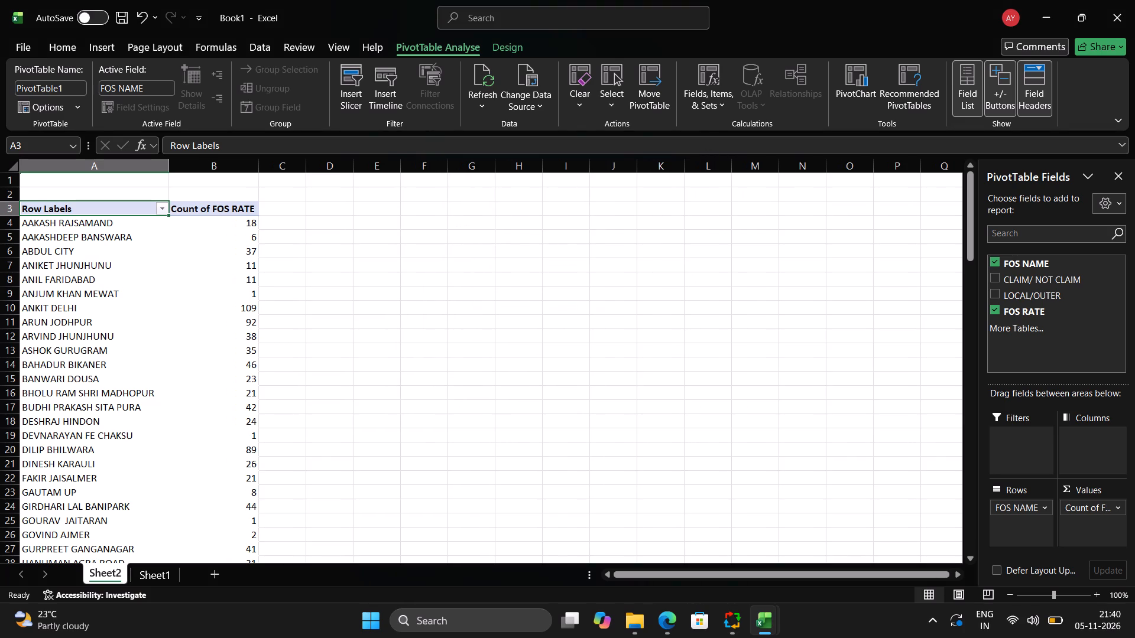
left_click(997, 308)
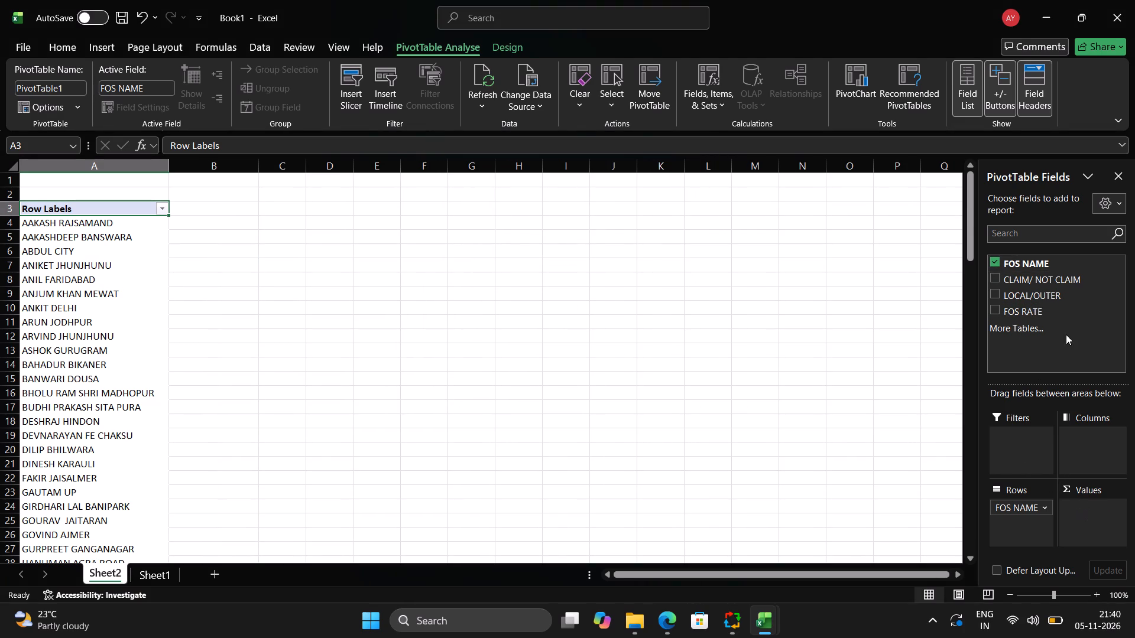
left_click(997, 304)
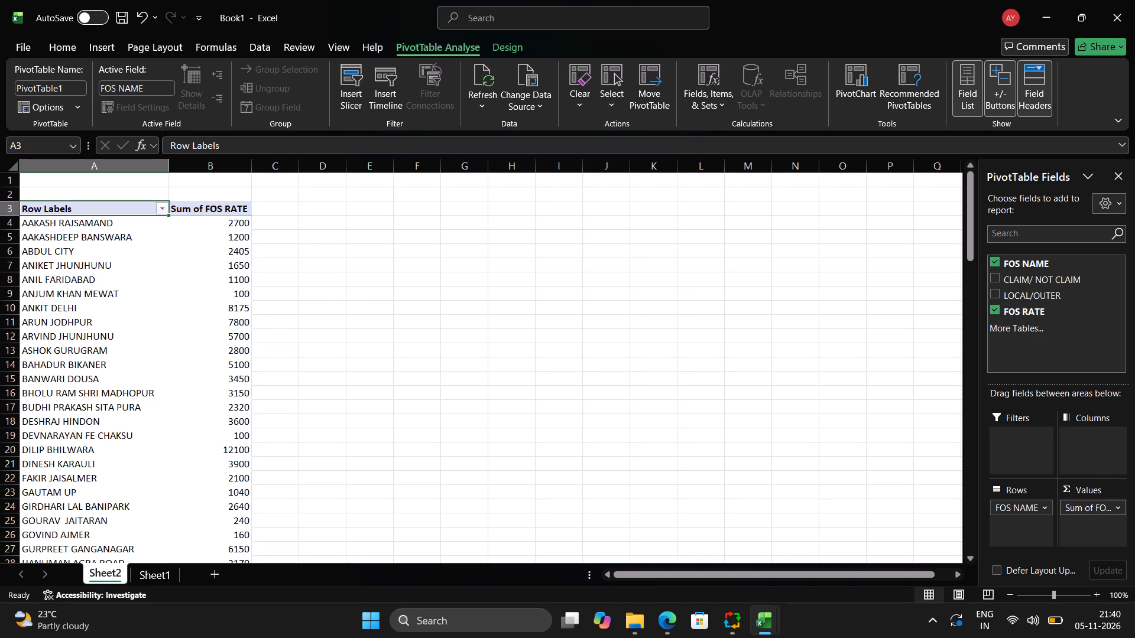
Show FOS RATE twice in the PivotTable's values, first summarised by Count and second by Sum.
left_click(1107, 507)
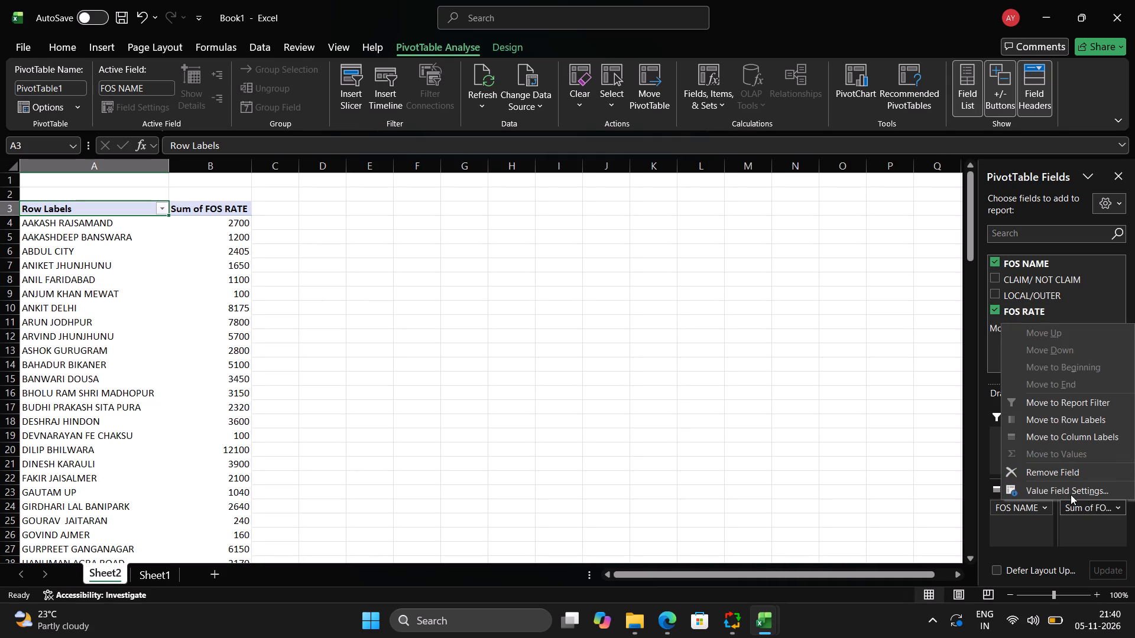
left_click(1071, 494)
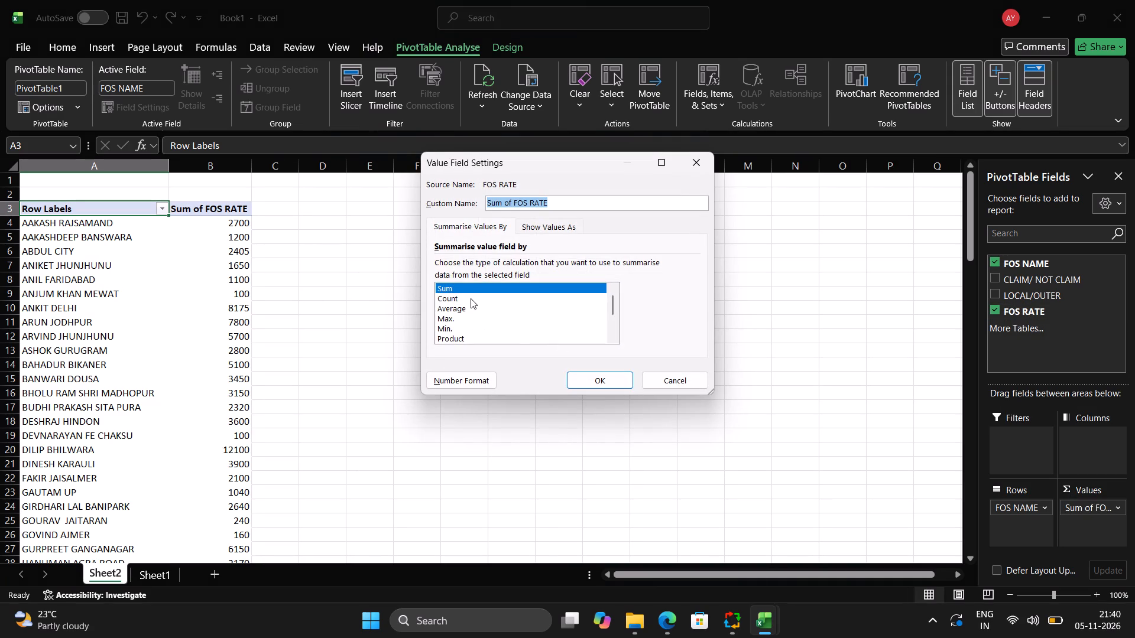
left_click(471, 298)
left_click(595, 379)
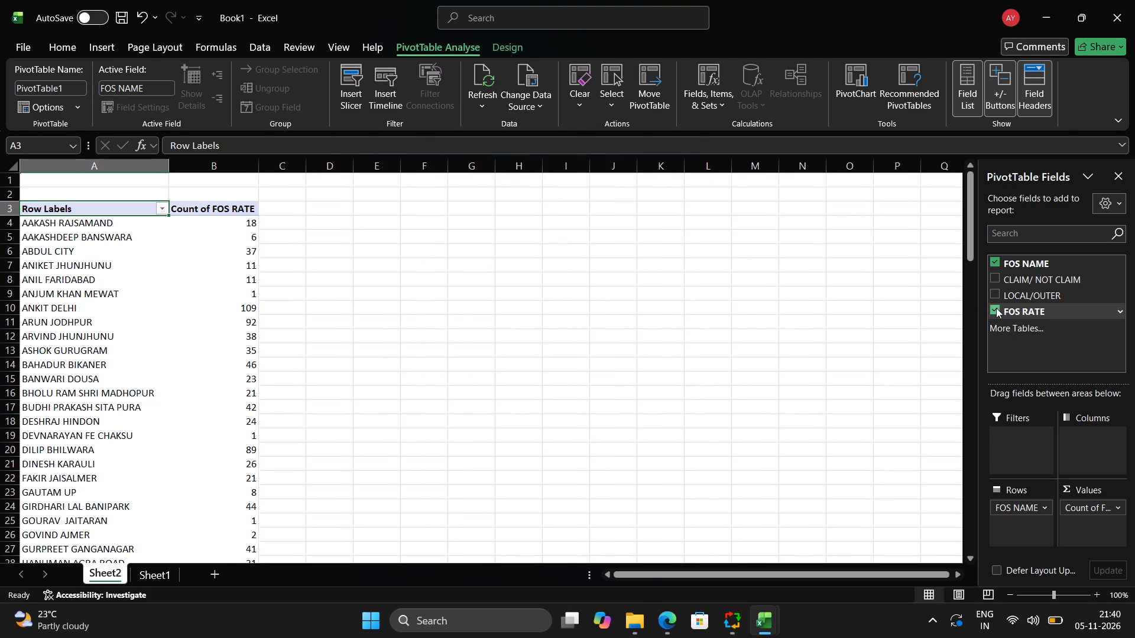
left_click_drag(996, 308, 1081, 521)
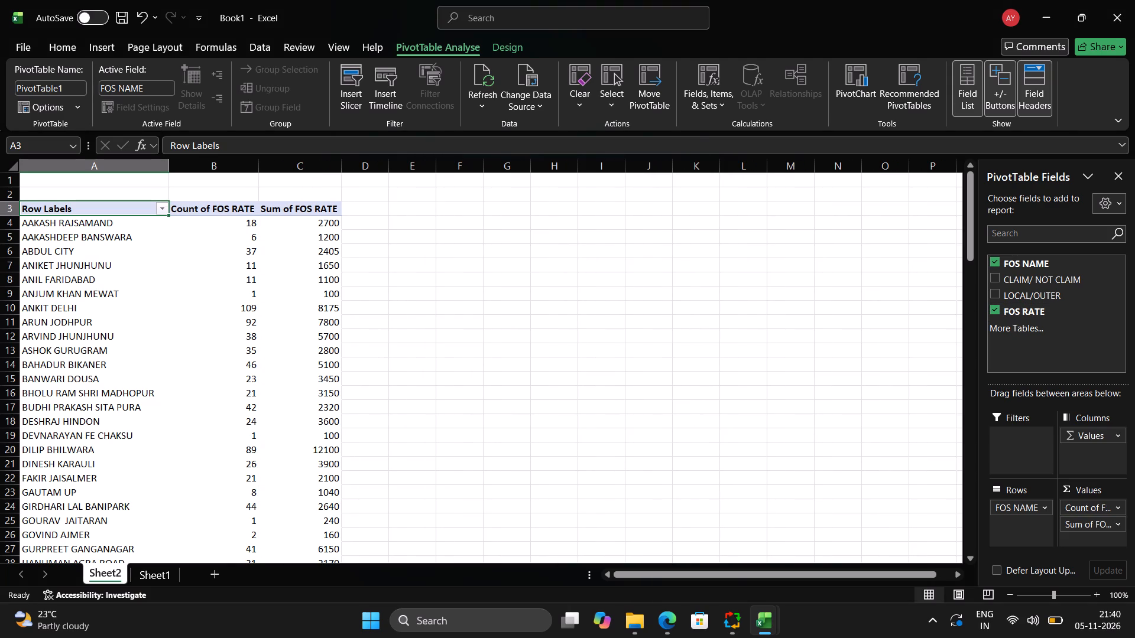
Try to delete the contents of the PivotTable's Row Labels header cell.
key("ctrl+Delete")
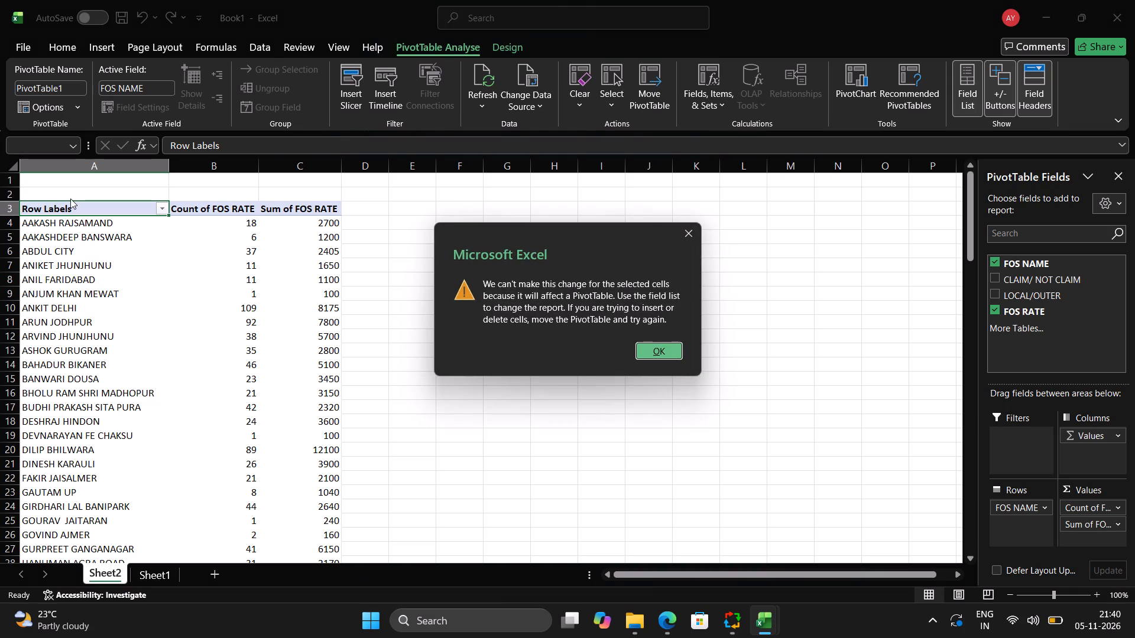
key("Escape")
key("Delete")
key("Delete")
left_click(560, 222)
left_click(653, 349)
Copy the whole PivotTable through Grand Total and paste it as values at A1 of a new sheet in the FOS_BILL_OF_OCT_2026 workbook.
left_click(227, 266)
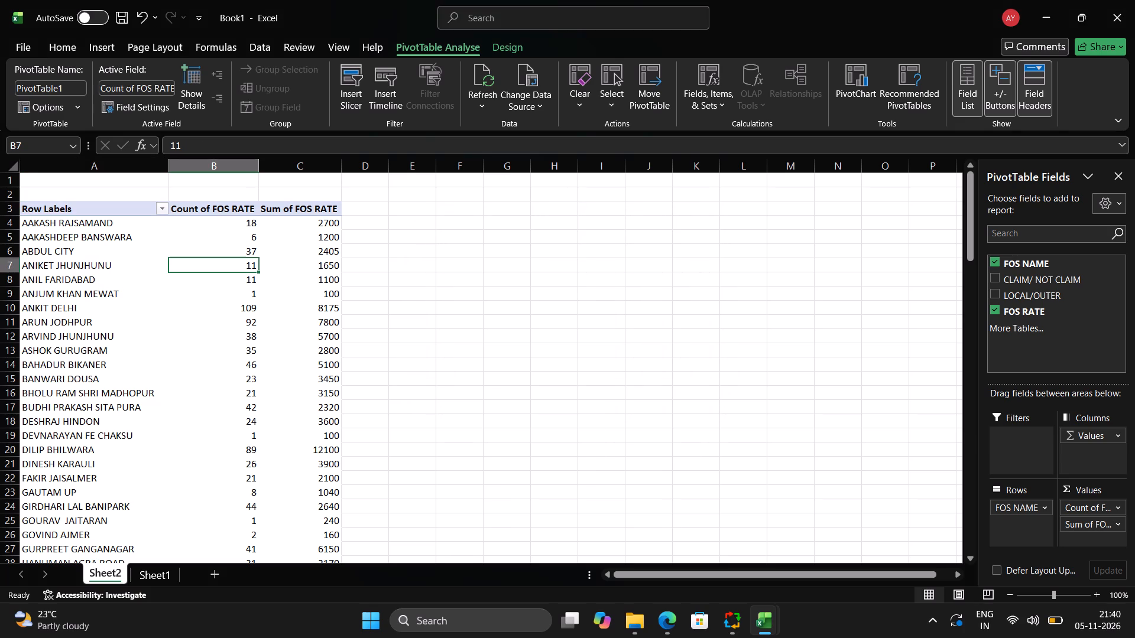
left_click_drag(137, 210, 301, 473)
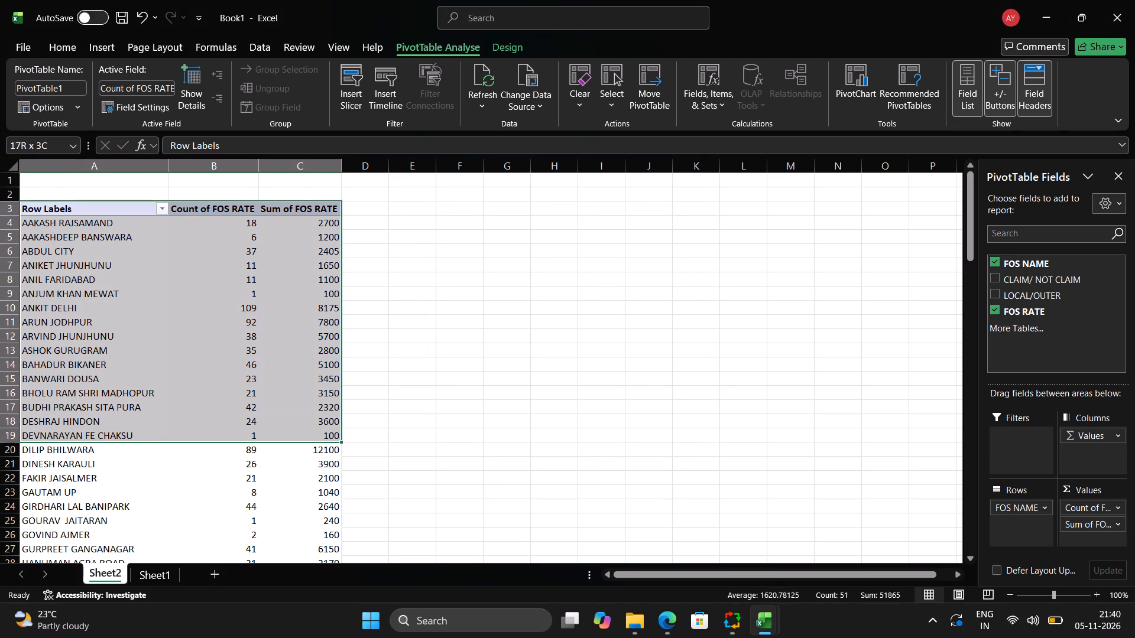
left_click_drag(301, 473, 303, 497)
key("ctrl+shift+Down")
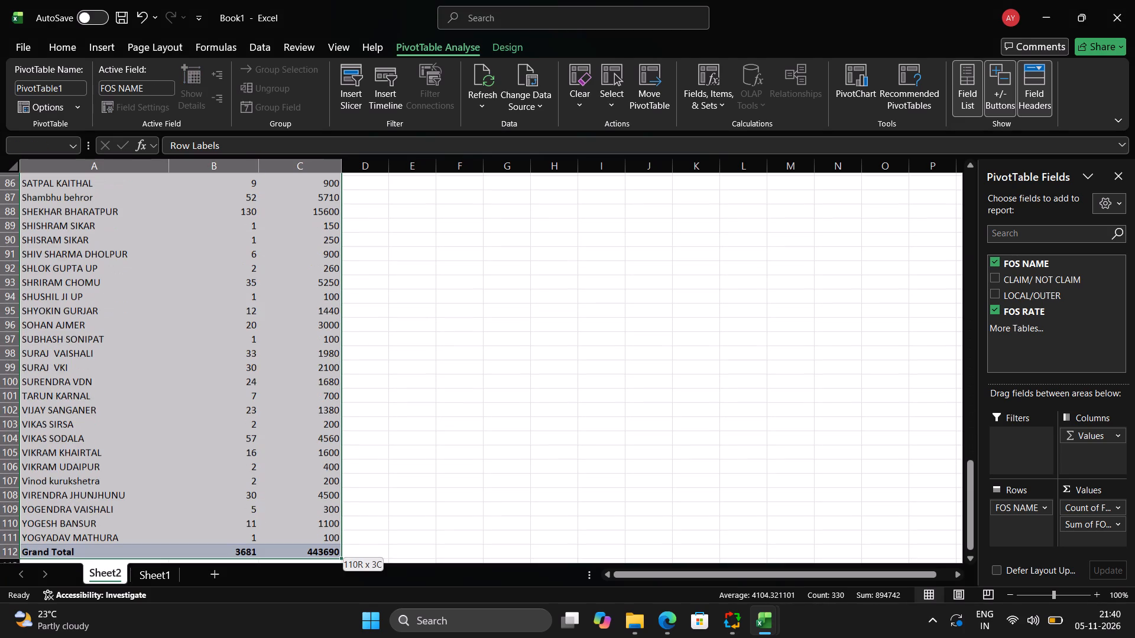
key("ctrl+c")
key("alt+Tab")
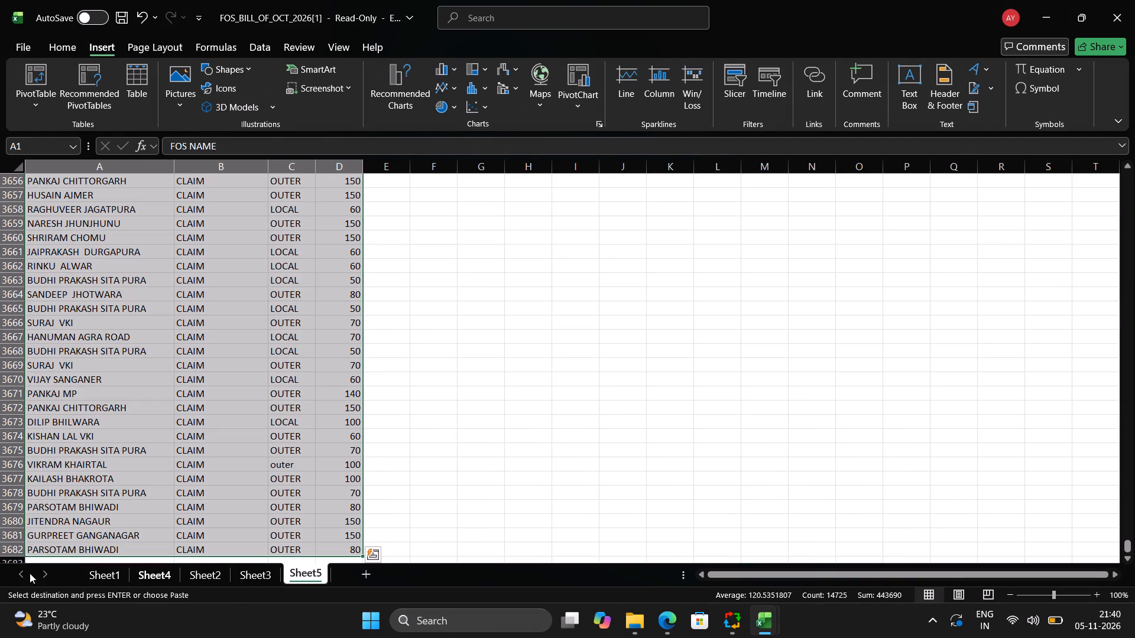
left_click(358, 575)
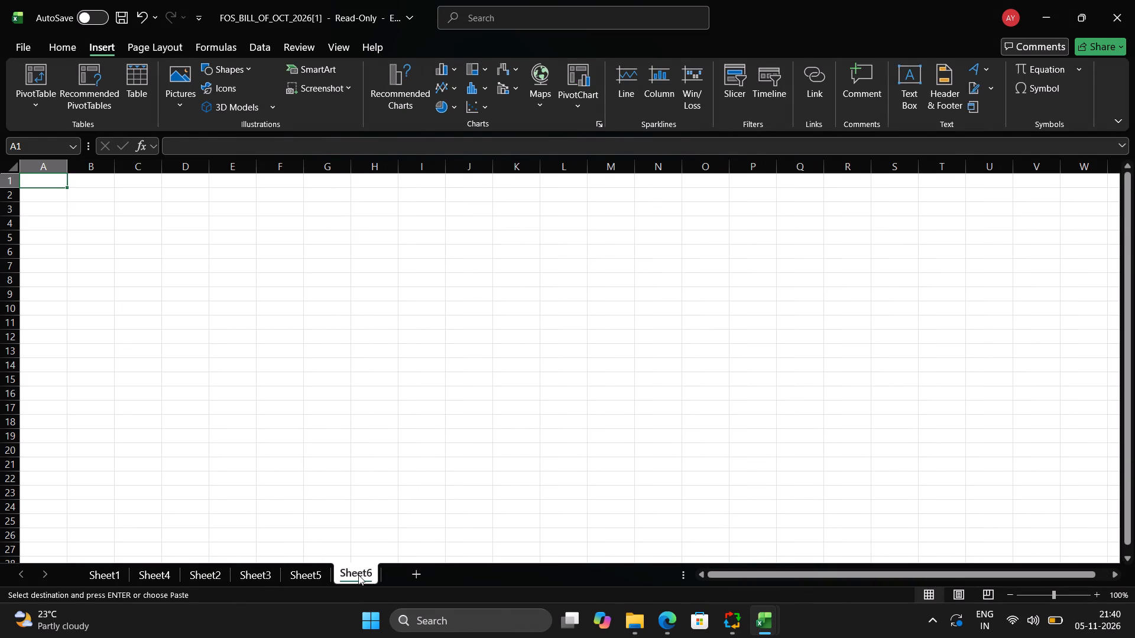
key("ctrl+alt+v")
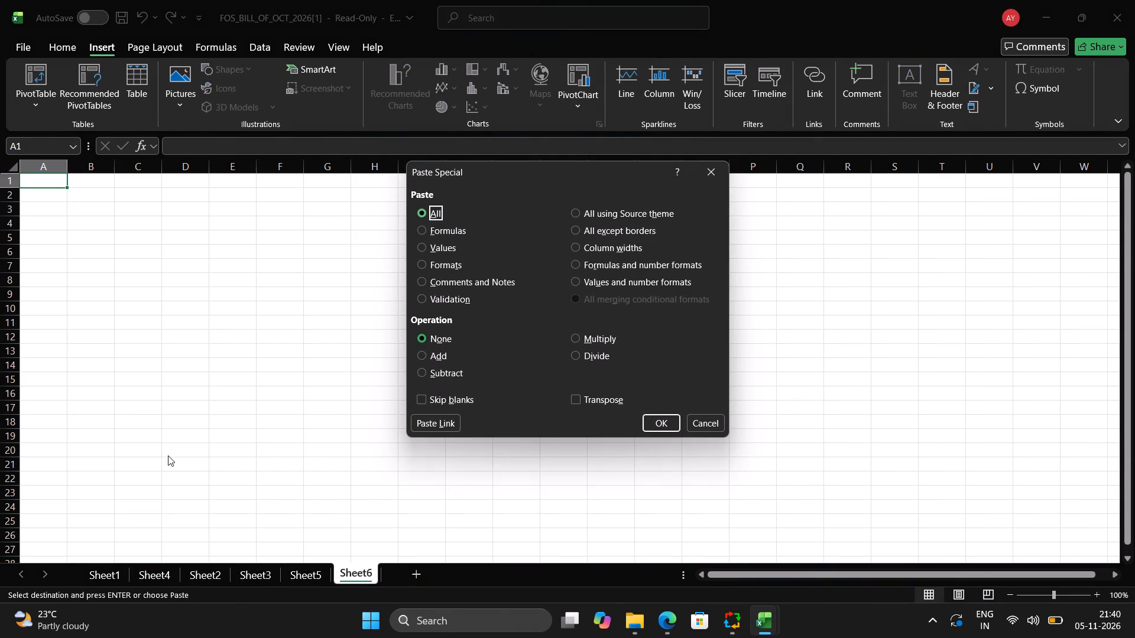
key("Down")
key("Down")
key("Return")
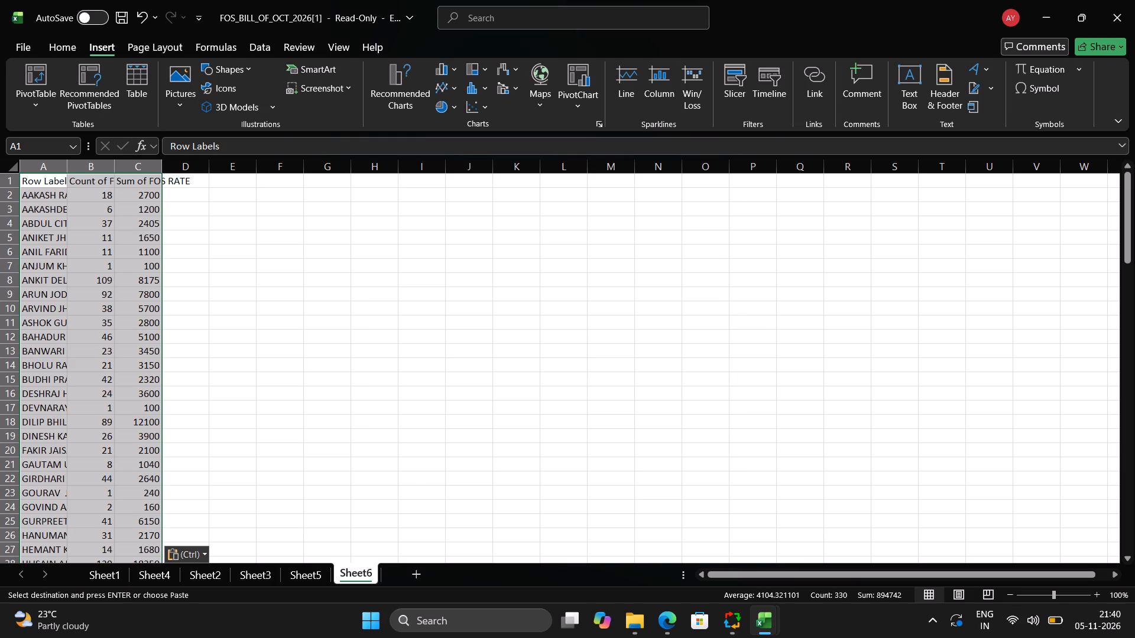
AutoFit the widths of the Row Labels and Sum of FOS RATE columns in the pasted summary.
double_click(64, 167)
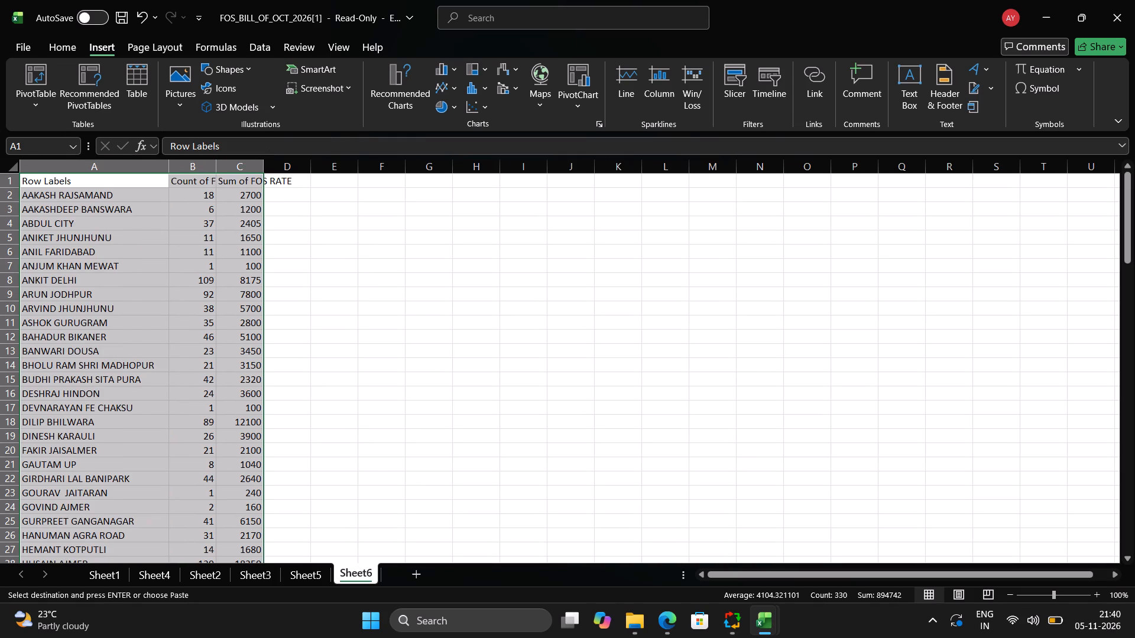
double_click(268, 165)
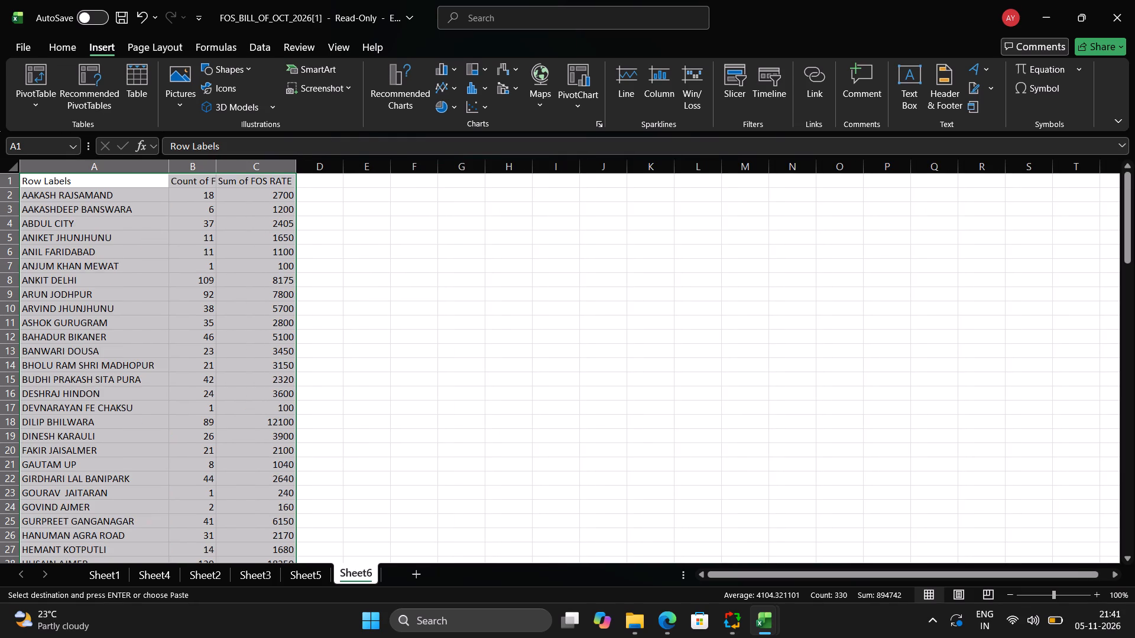
Examine the FOS names, counts and rate sums in the pasted summary from row 2 down to row 64.
left_click(64, 200)
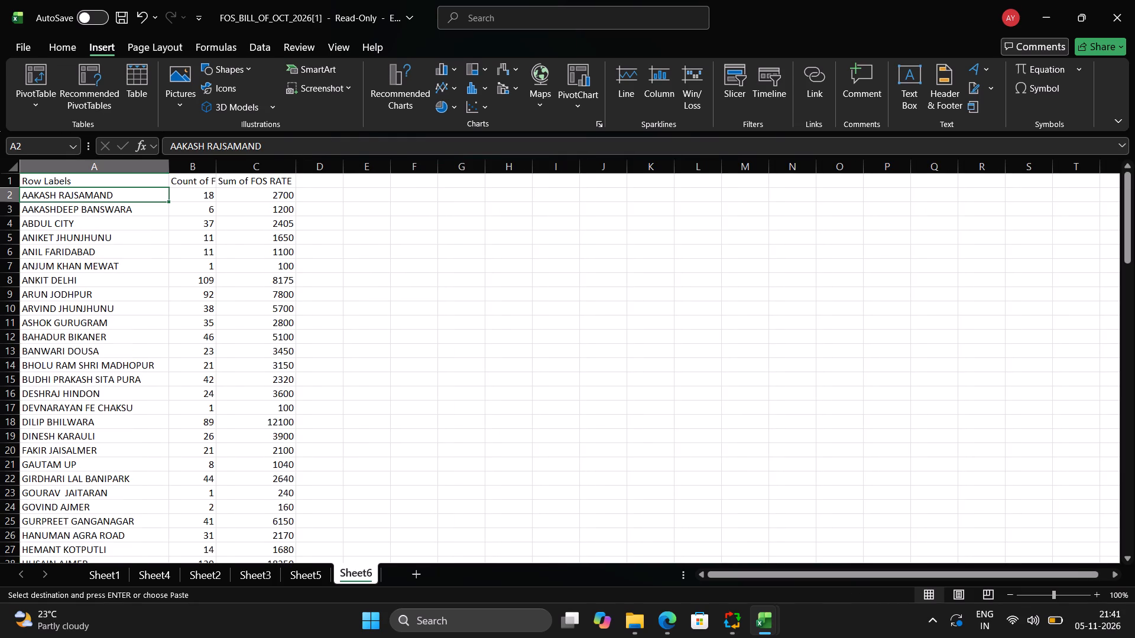
key("Down")
key("Down")
key("Down")
key("Down")
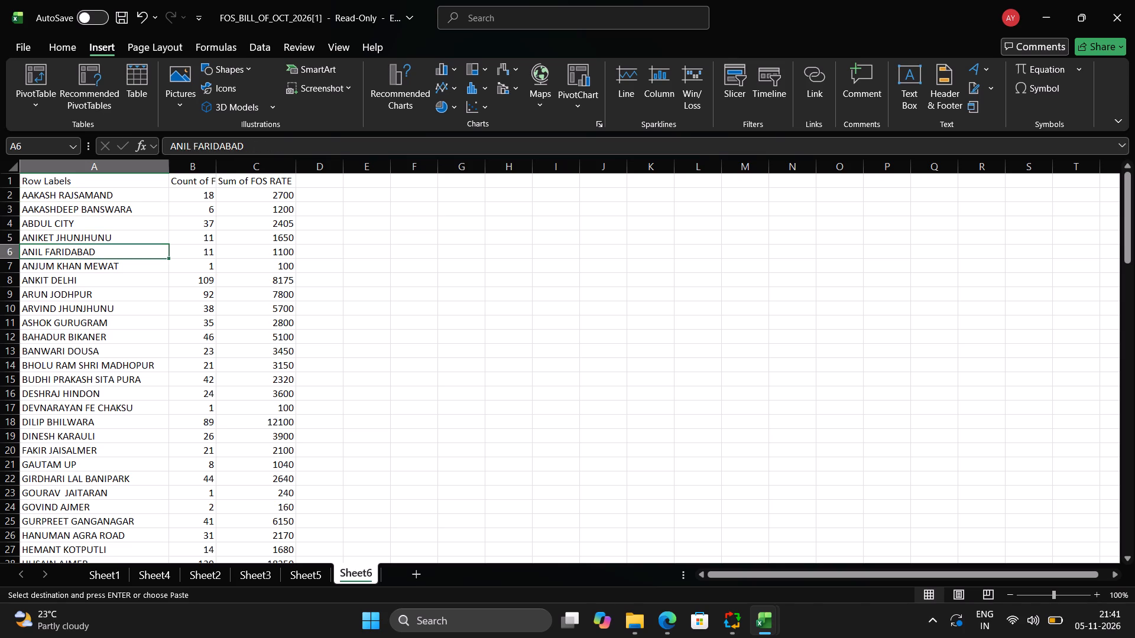
key("Down")
key("Down")
key("Down")
key("Down")
key("Down")
key("Down")
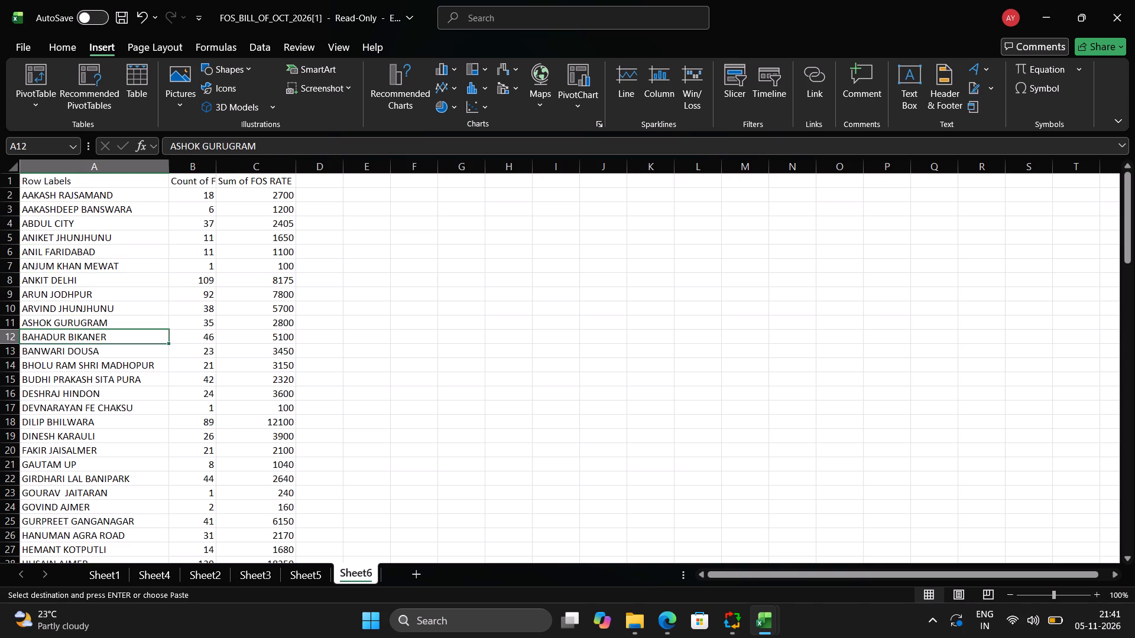
key("Down")
key("Down")
key("Down")
key("Down")
key("Down")
key("Down")
key("Down")
key("Down")
key("Down")
key("Down")
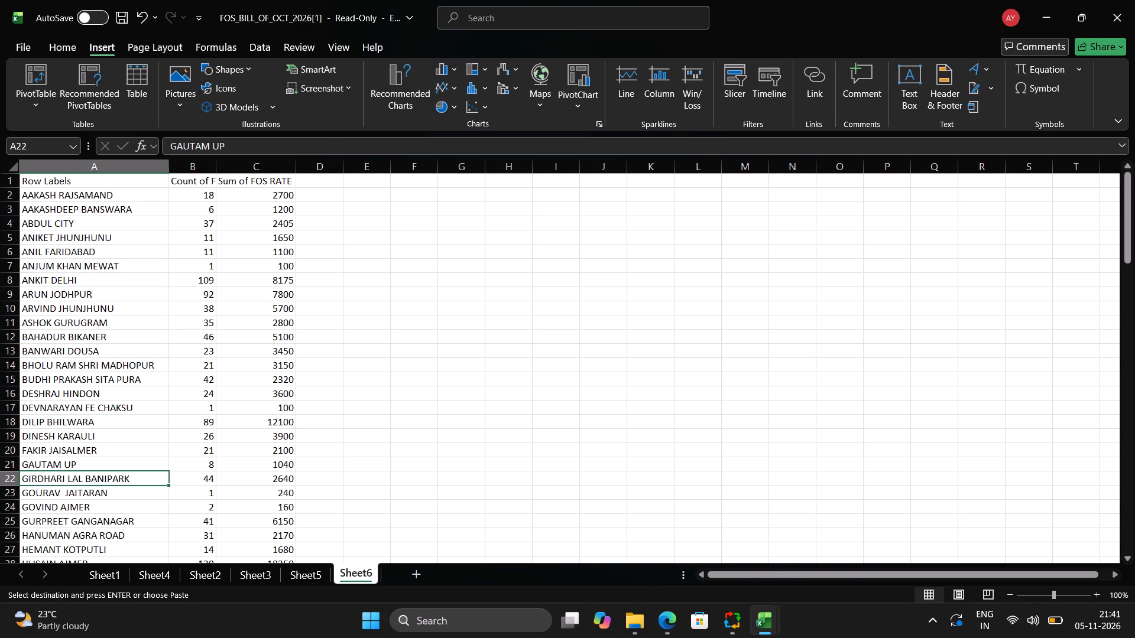
key("Down")
key("Down")
key("Down")
key("Down")
key("Down")
key("Down")
key("Down")
key("Down")
key("Down")
key("Down")
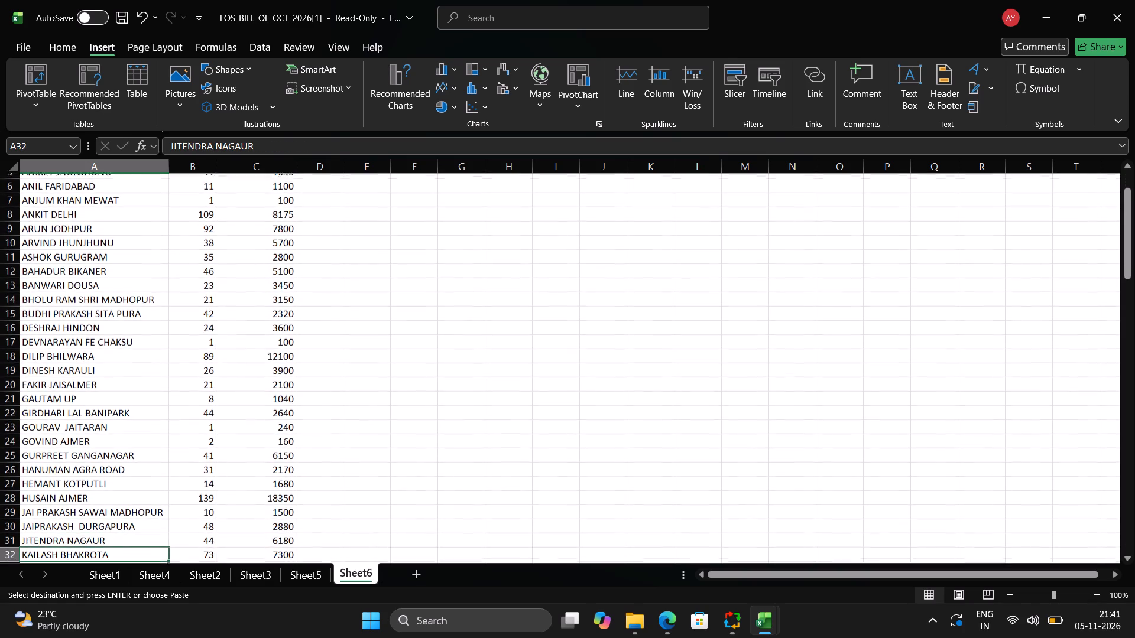
key("Down")
key("Down")
key("Down")
key("Down")
key("Down")
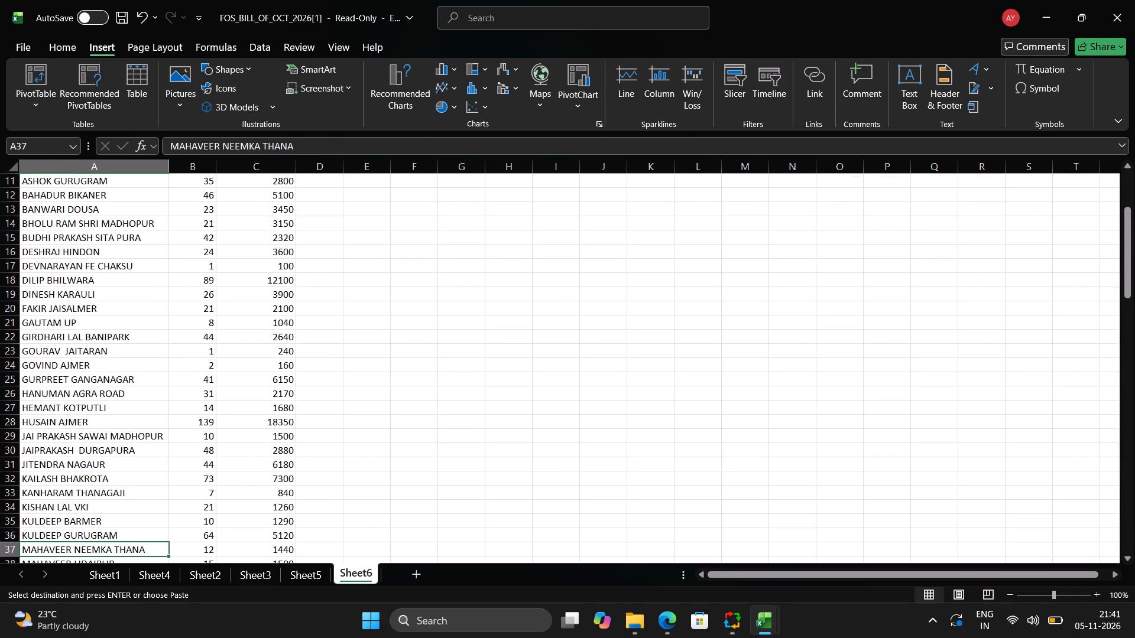
key("Down")
key("Down")
key("Down")
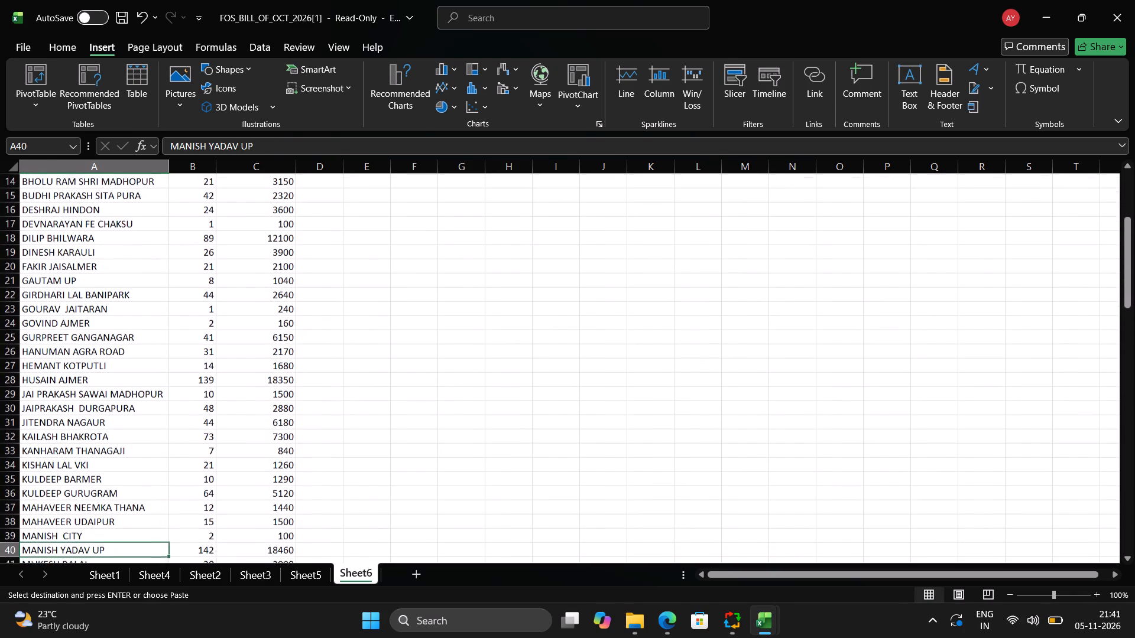
key("Down")
key("Down")
key("Down")
key("Down")
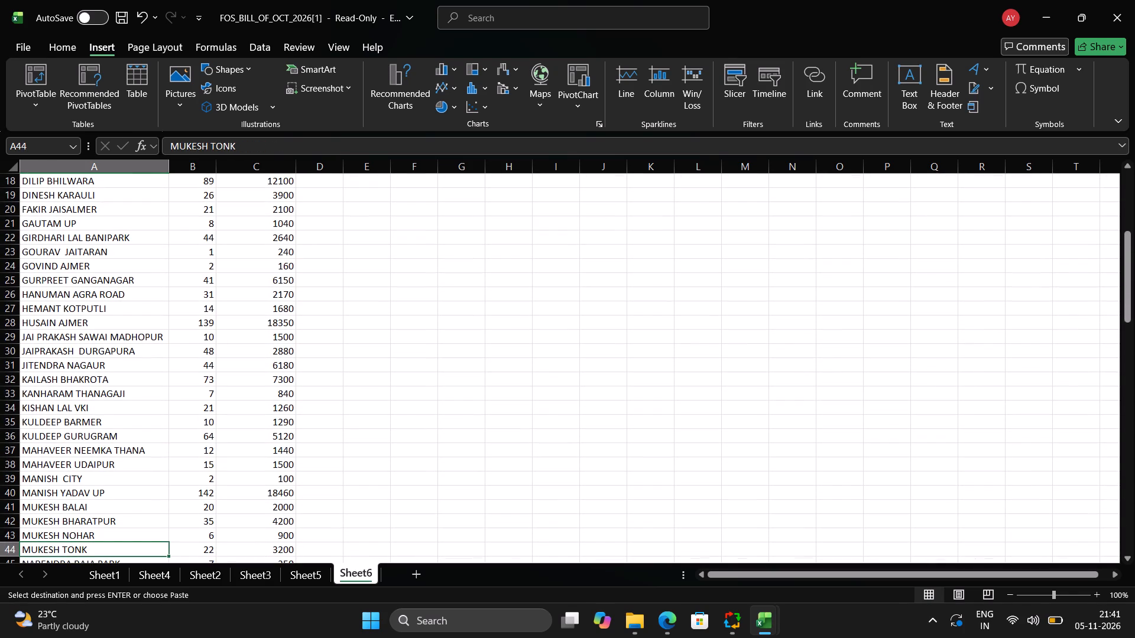
key("Down")
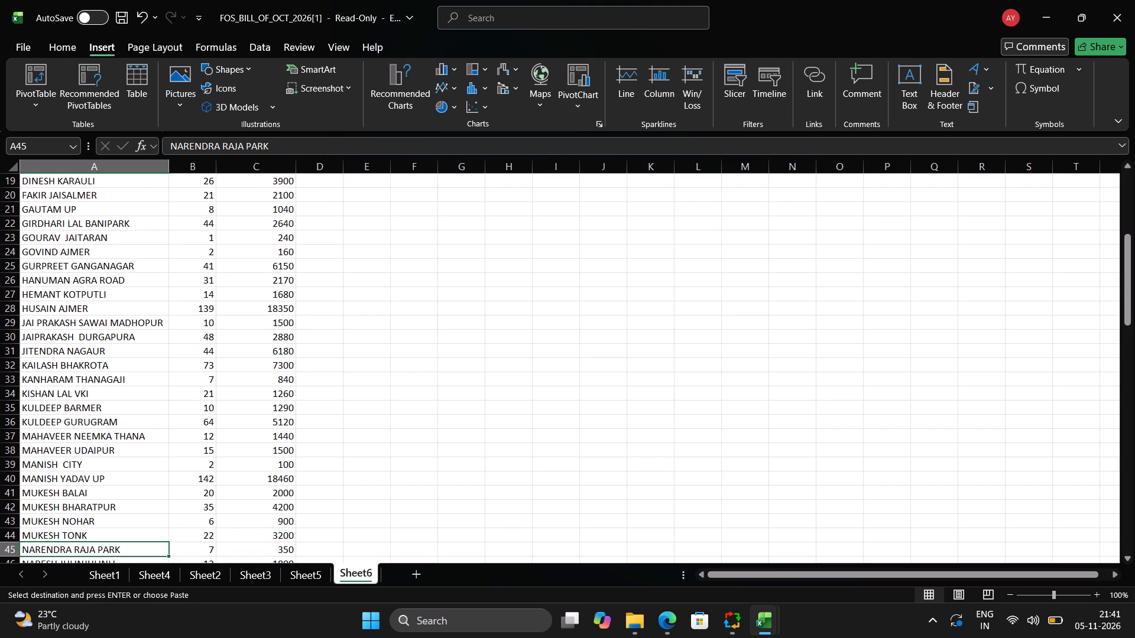
key("Down")
key("Down")
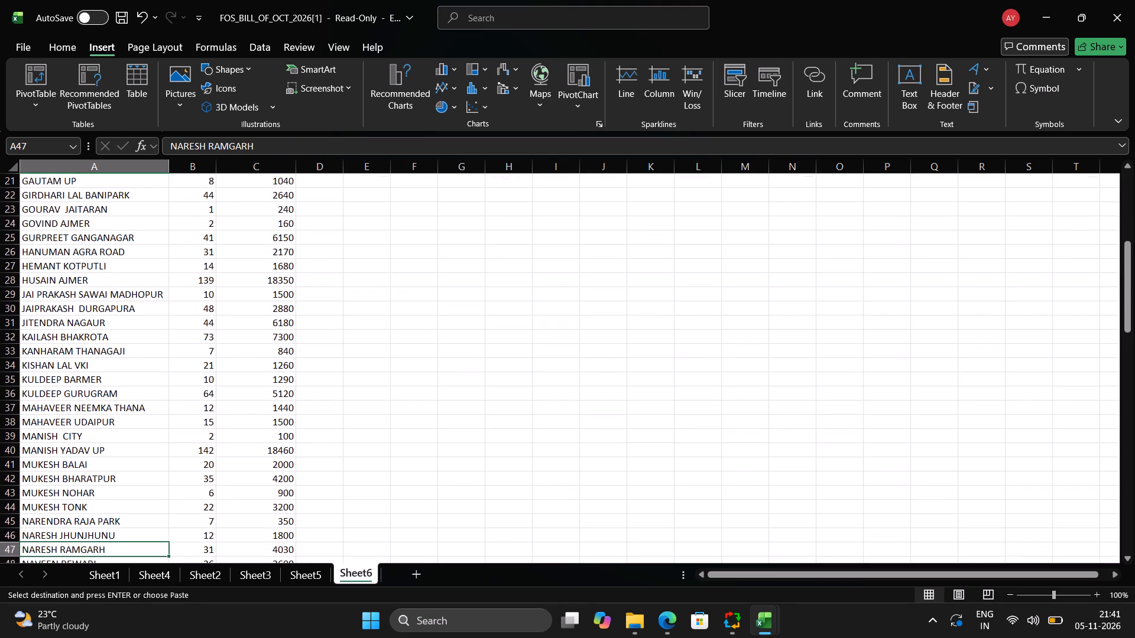
key("Down")
key("Down")
key("Down")
key("Down")
key("Down")
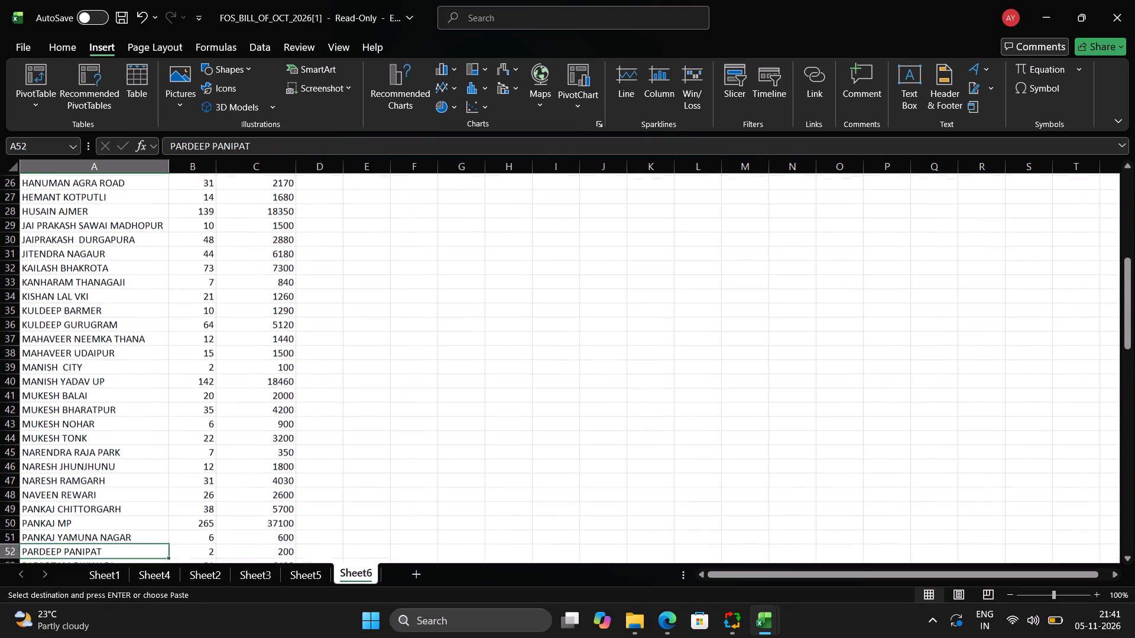
key("Down")
key("Down")
key("Down")
key("Down")
key("Down")
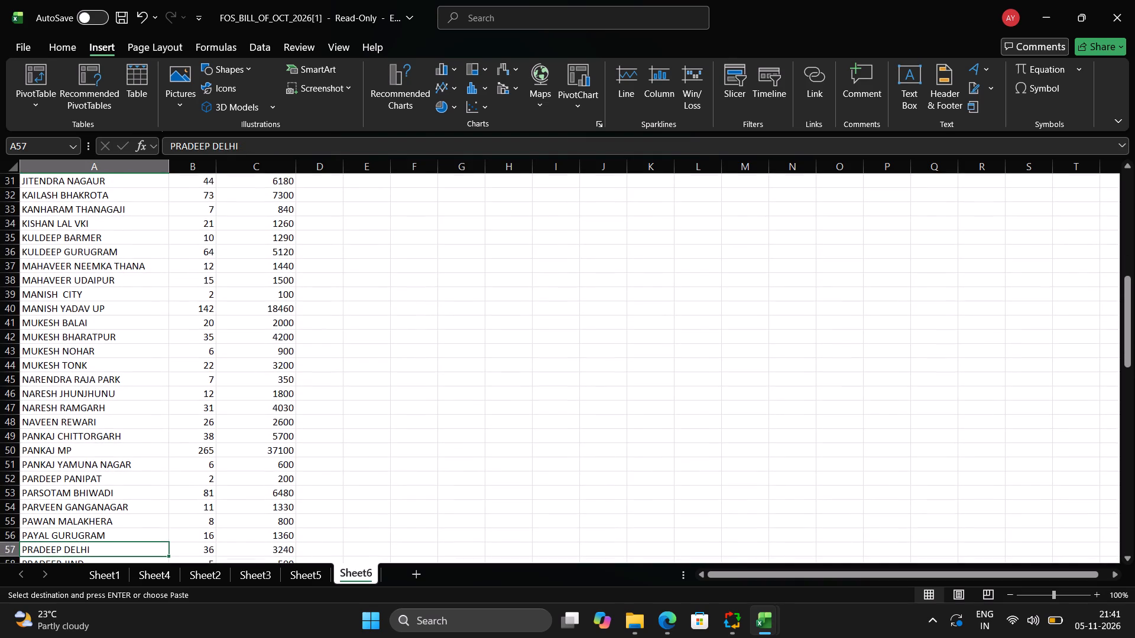
key("Down")
key("Down")
key("Down")
key("Down")
key("Down")
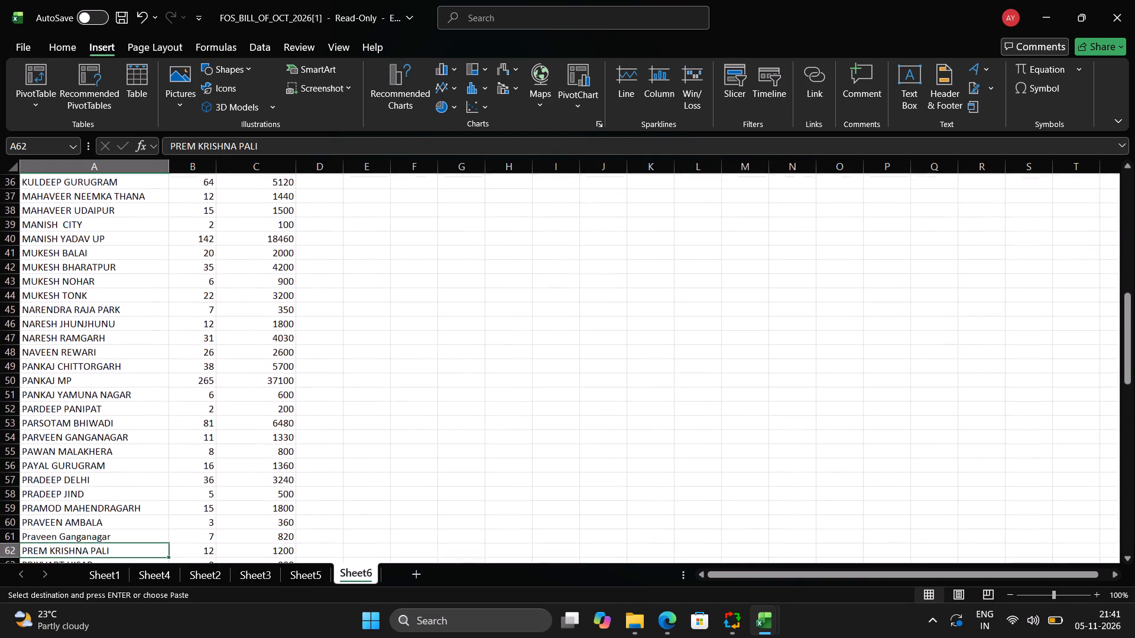
key("Down")
key("Down")
Recheck the summary's FOS entries from row 64 back up to row 37, comparing the similar names around rows 40 to 44.
key("Up")
key("Up")
key("Up")
key("Up")
key("Up")
key("Up")
key("Up")
key("Up")
key("Up")
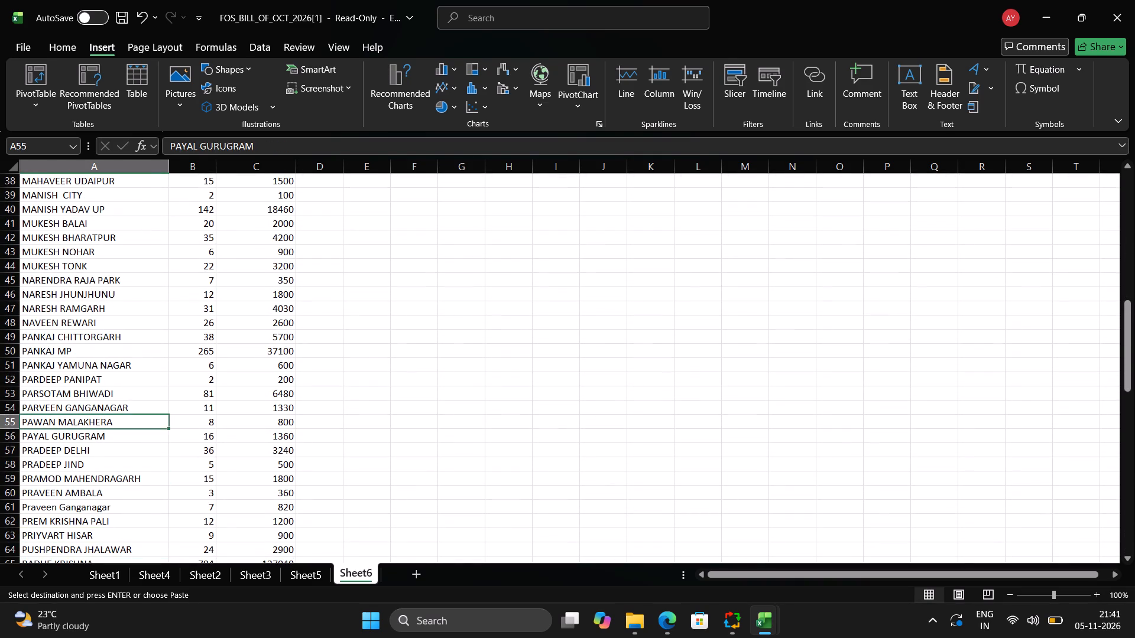
key("Up")
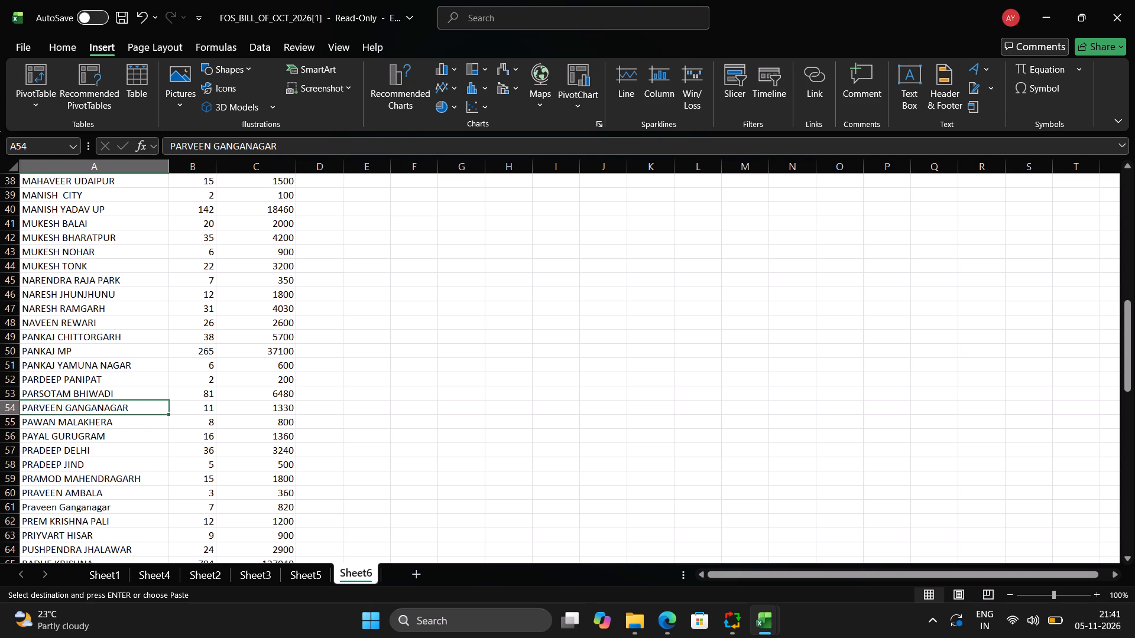
key("Up")
key("Up")
key("Up")
key("Up")
key("Up")
key("Up")
key("Up")
key("Up")
key("Up")
key("Up")
key("Up")
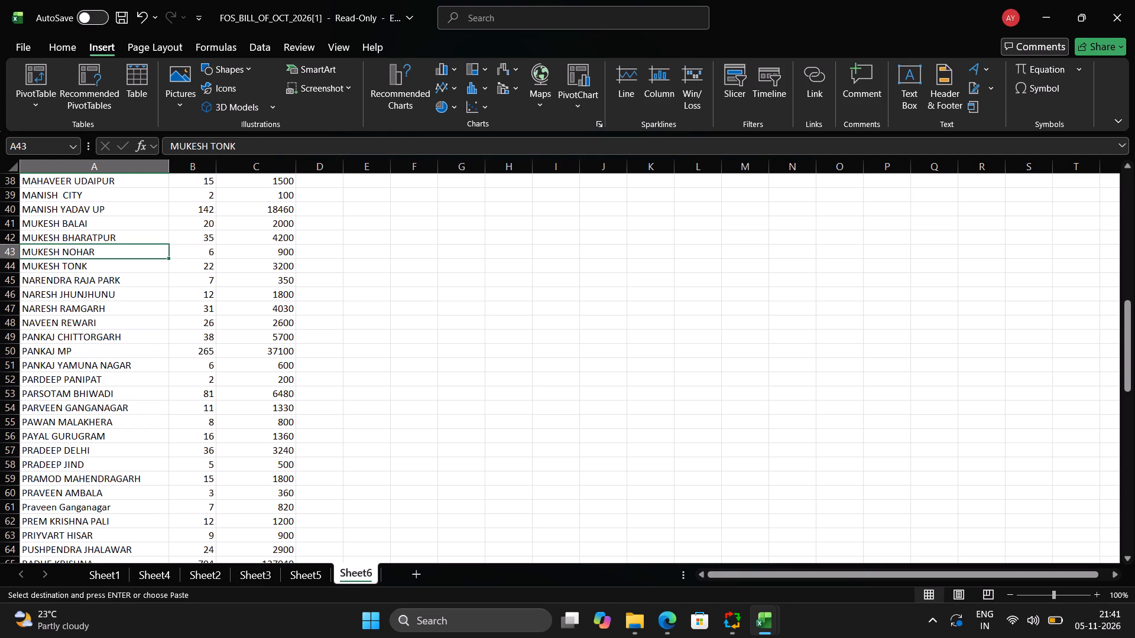
key("Up")
key("Down")
key("Down")
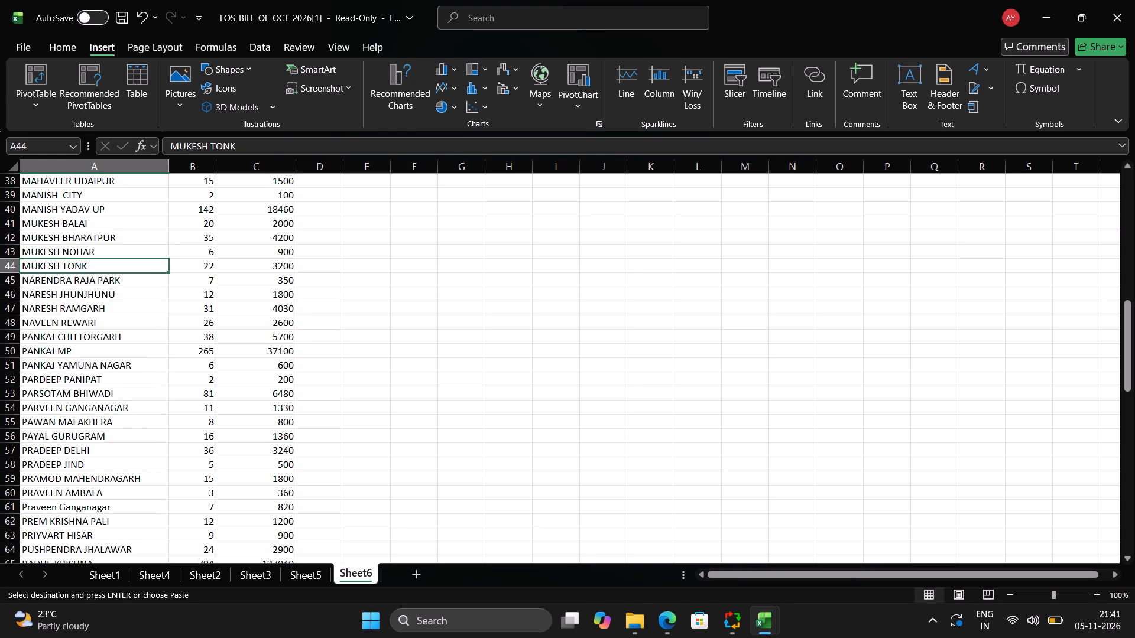
key("Up")
key("Up")
key("Up")
key("Up")
key("Down")
key("Down")
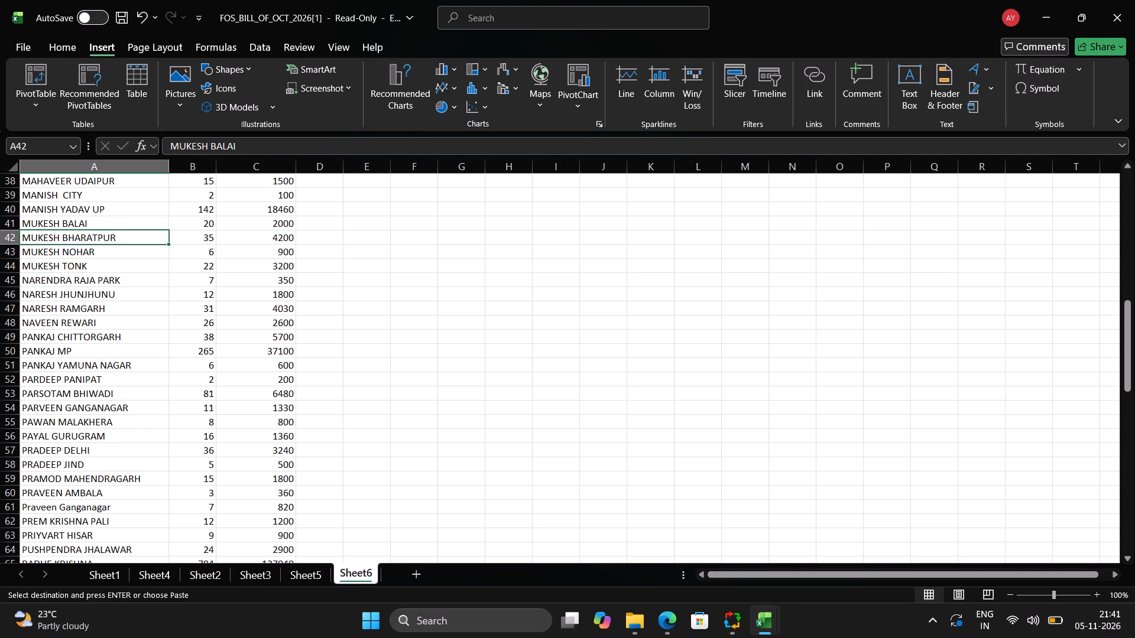
key("Down")
key("Up")
key("Up")
key("Up")
key("Up")
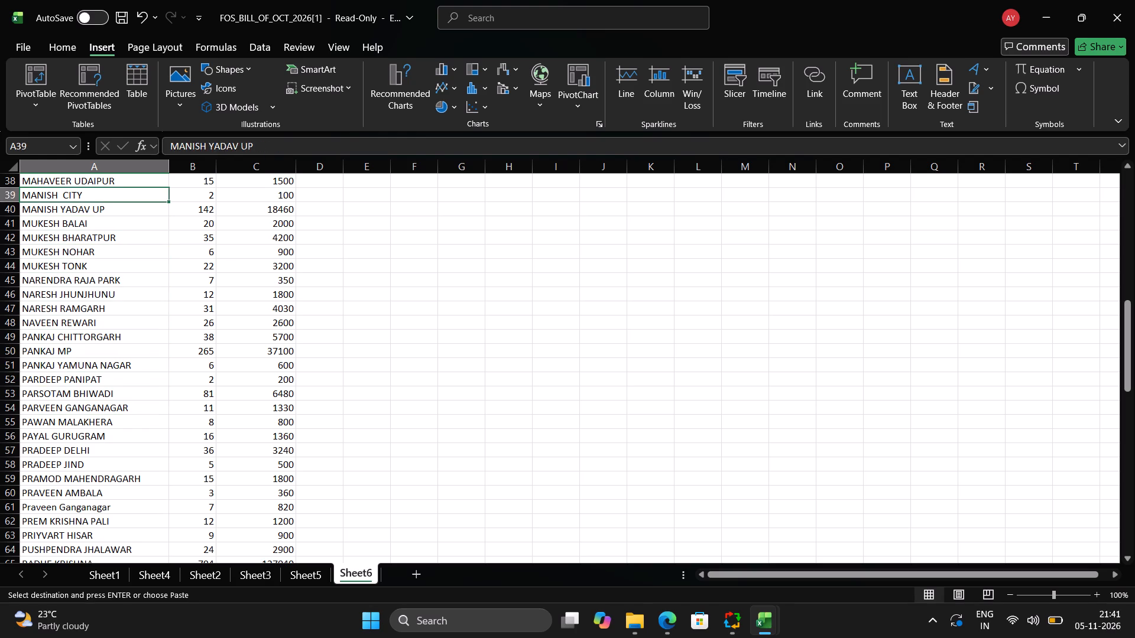
key("Up")
key("Up")
Review the summary's FOS entries from row 37 down to row 71.
key("Down")
key("Down")
key("Down")
key("Down")
key("Down")
key("Down")
key("Down")
key("Down")
key("Down")
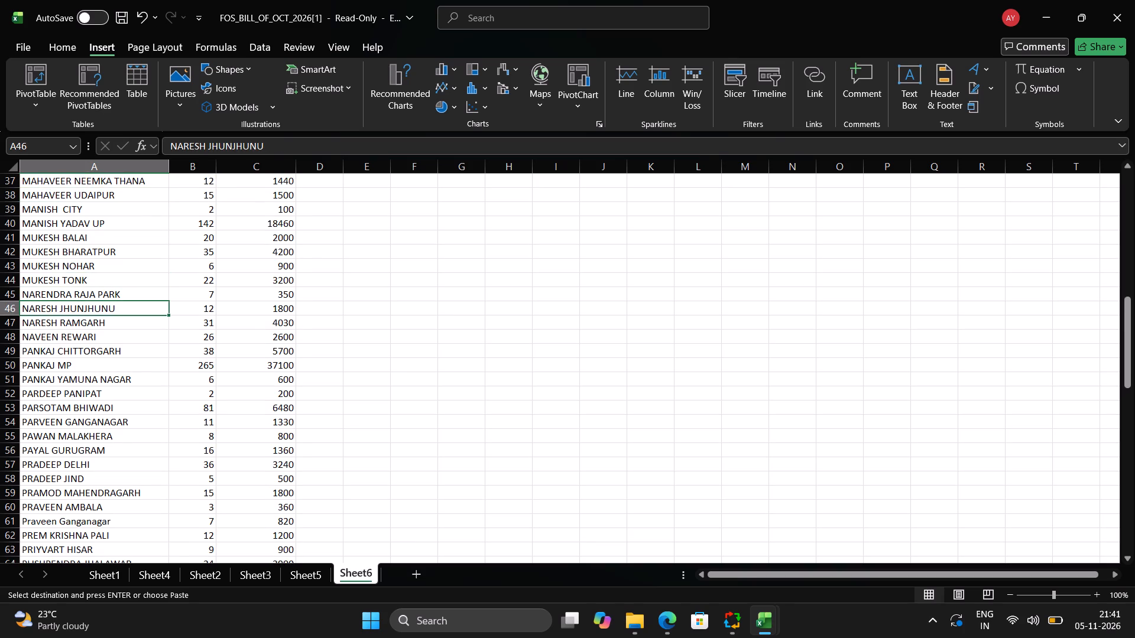
key("Down")
key("Down")
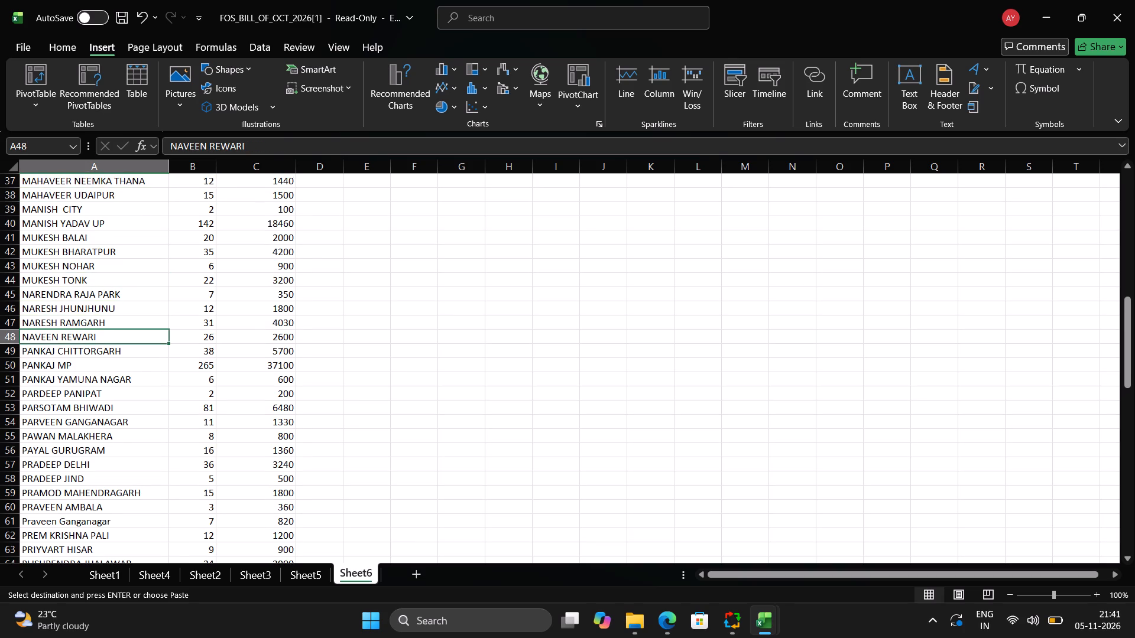
key("Up")
key("Up")
key("Down")
key("Down")
key("Down")
key("Down")
key("Down")
key("Down")
key("Down")
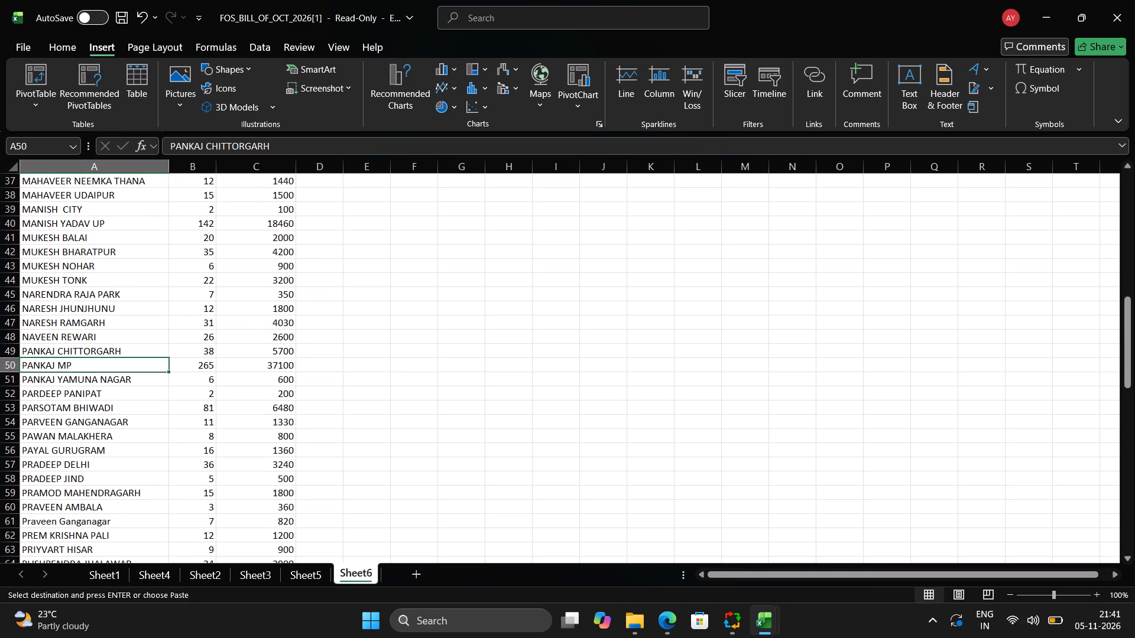
key("Down")
key("Down")
key("Down")
key("Down")
key("Down")
key("Down")
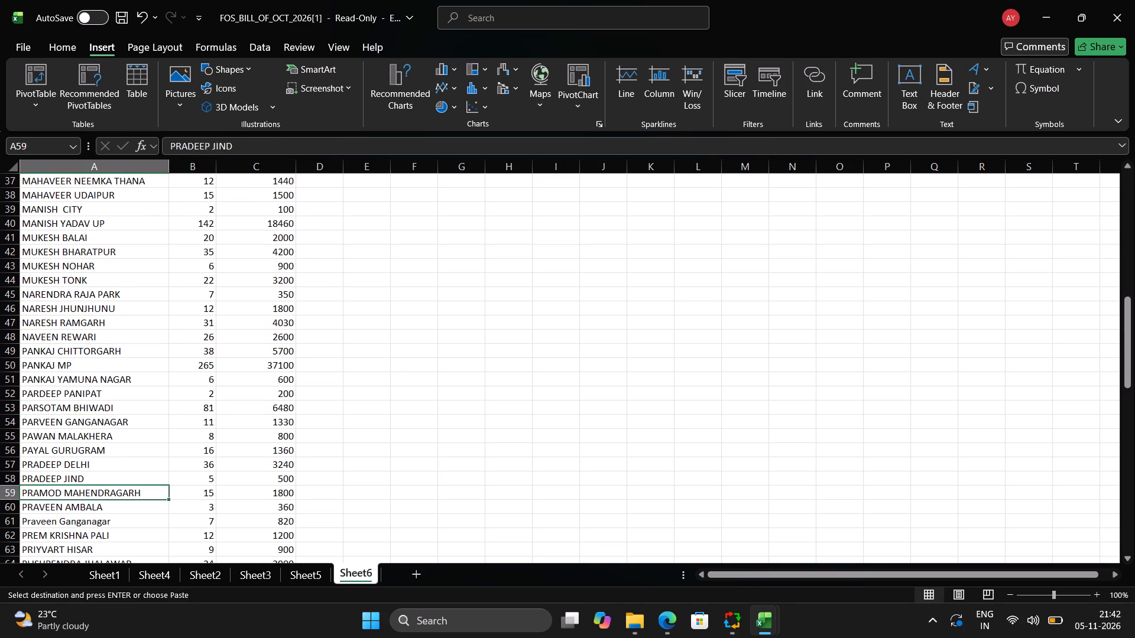
key("Down")
key("Down")
key("Down")
key("Down")
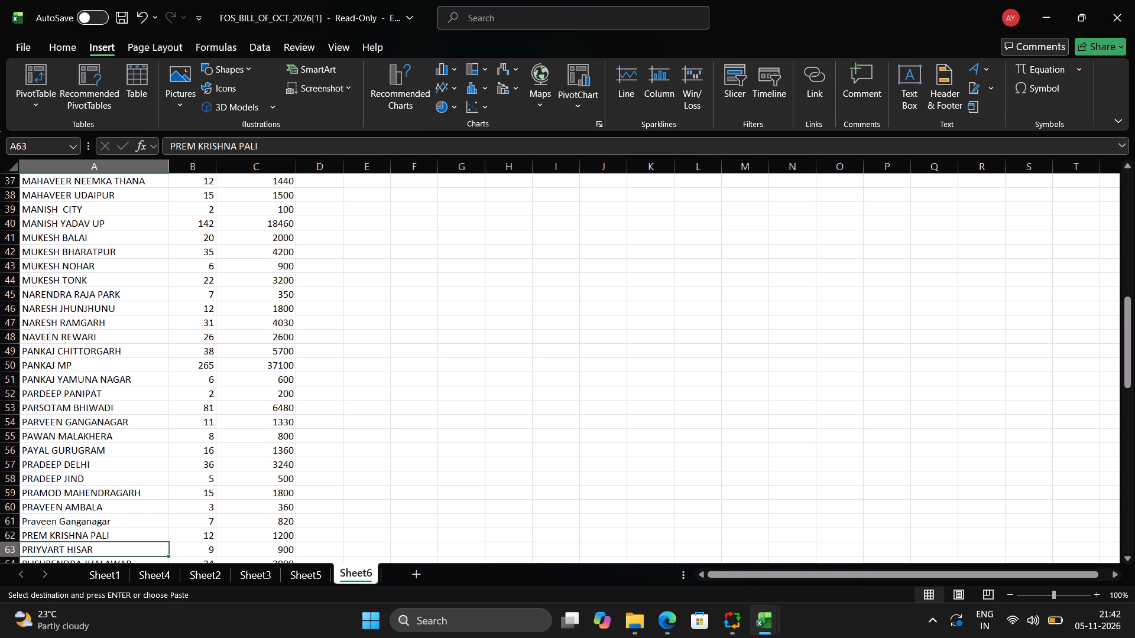
key("Down")
key("Down")
key("Down")
key("Down")
key("Down")
key("Down")
key("Down")
key("Down")
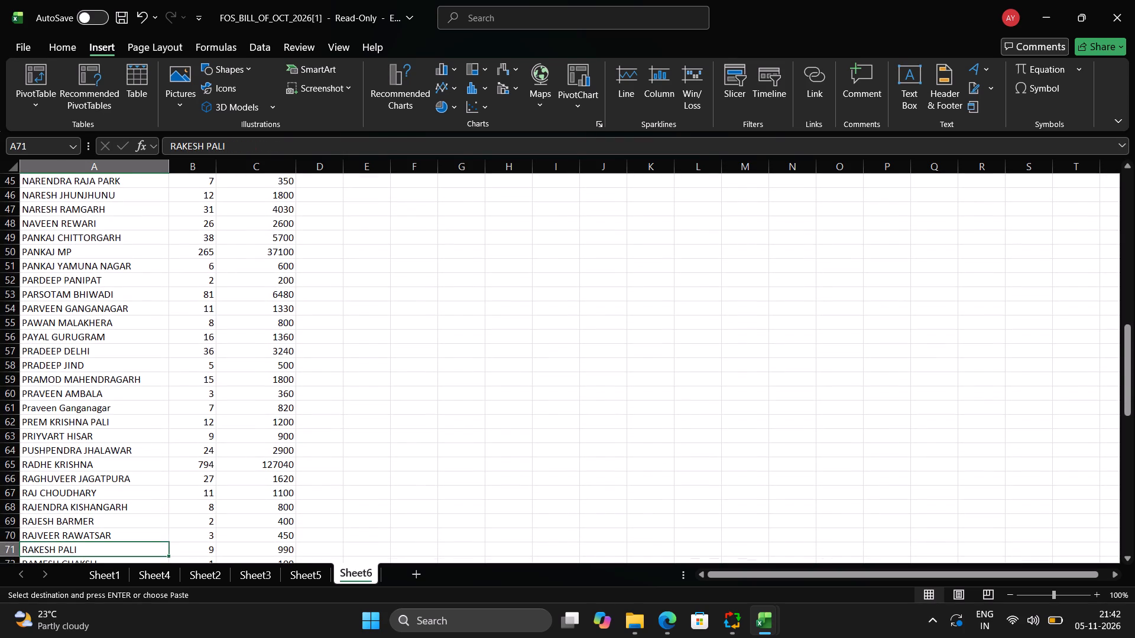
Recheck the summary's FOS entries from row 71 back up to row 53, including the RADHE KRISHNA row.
key("Up")
key("Up")
key("Up")
key("Up")
key("Up")
key("Up")
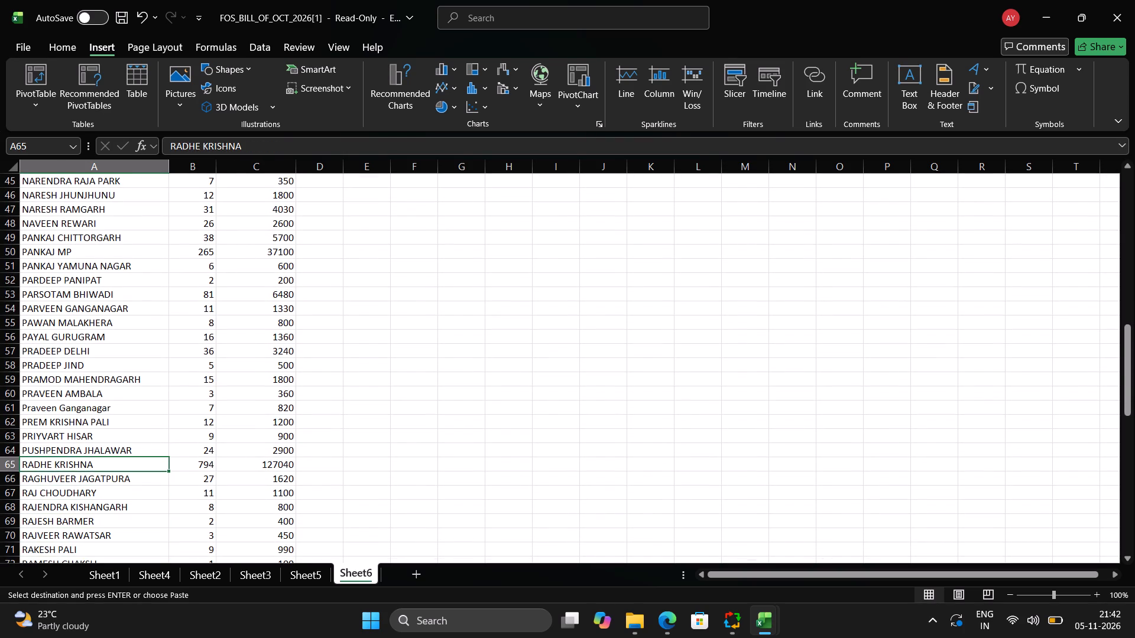
key("Down")
key("Down")
key("Up")
key("Up")
key("Up")
key("Up")
key("Up")
key("Up")
key("Up")
key("Up")
key("Up")
key("Up")
key("Up")
key("Up")
key("Up")
key("Up")
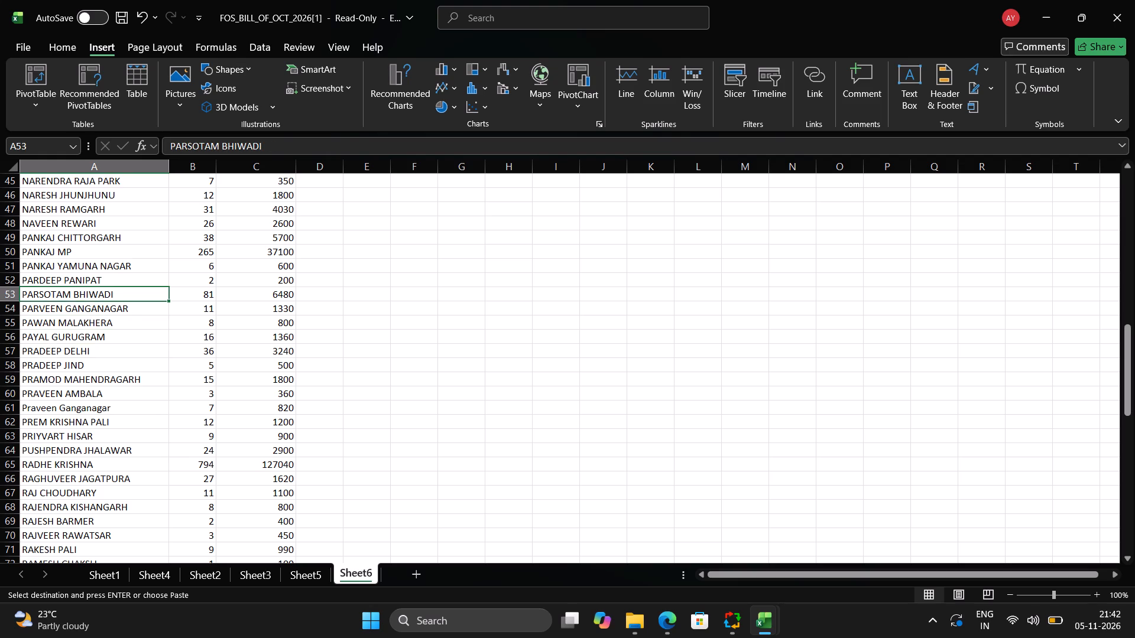
Review the summary's FOS names, counts and rate sums from row 53 down to row 91, watching for similar names.
key("Down")
key("Down")
key("Down")
key("Down")
key("Down")
key("Down")
key("Down")
key("Down")
key("Down")
key("Down")
key("Down")
key("Down")
key("Down")
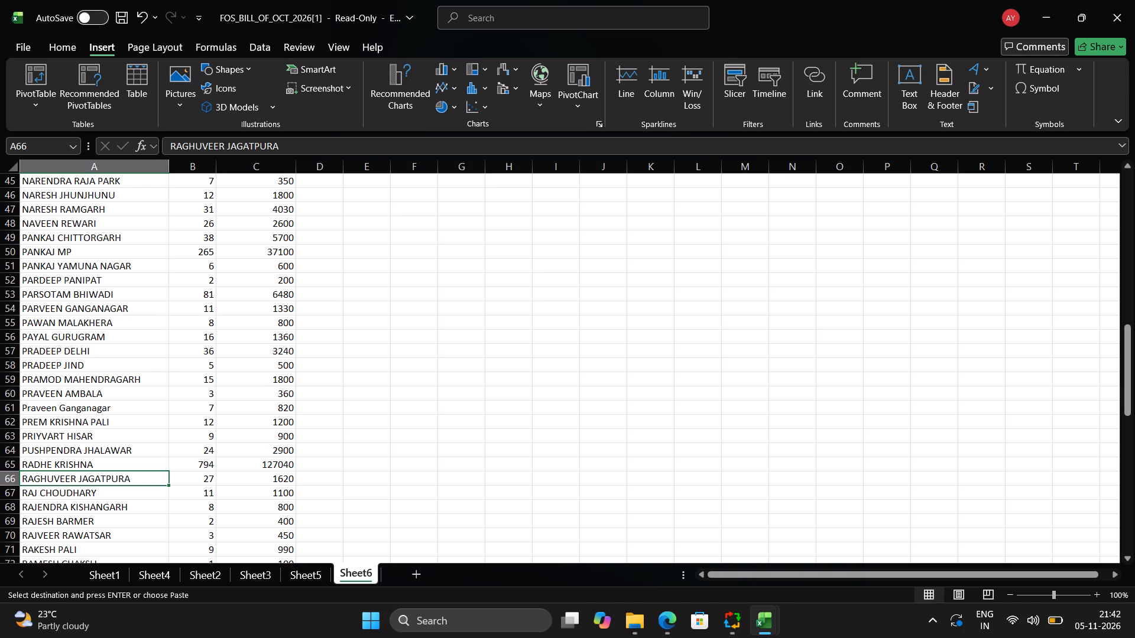
key("Down")
key("Down")
key("Down")
key("Down")
key("Down")
key("Down")
key("Down")
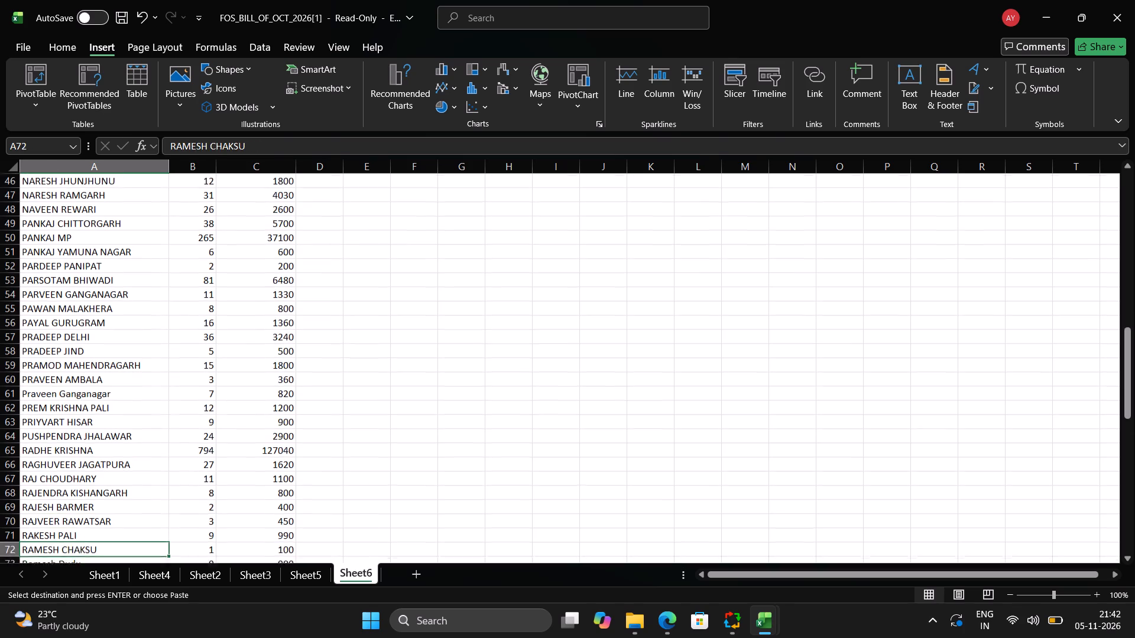
key("Down")
key("Down")
key("Down")
key("Down")
key("Down")
key("Down")
key("Down")
key("Down")
key("Down")
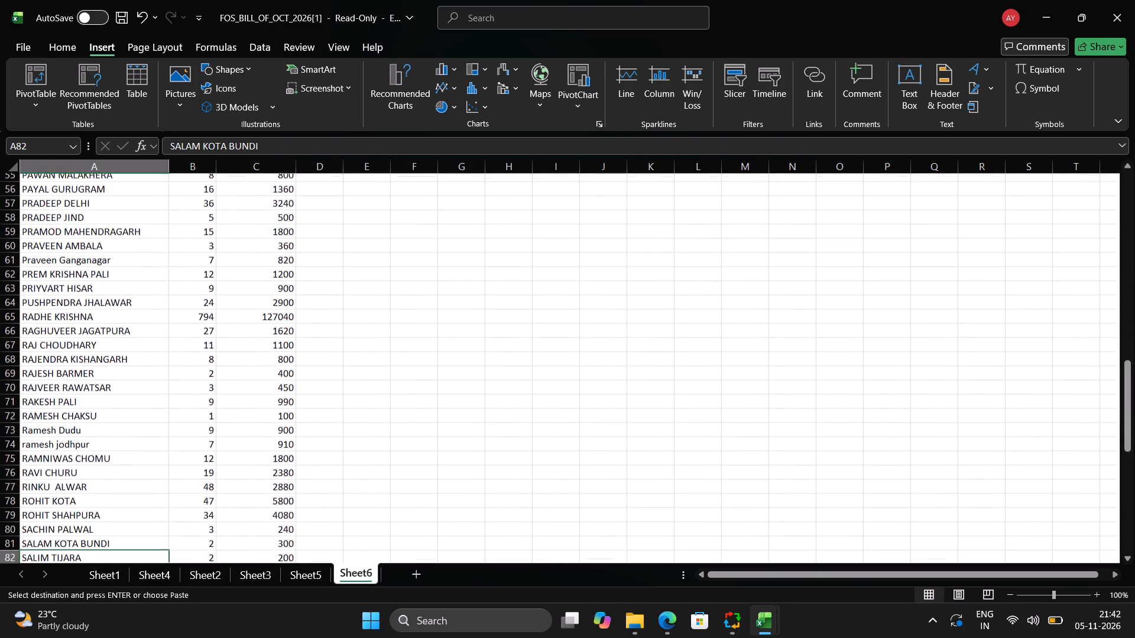
key("Down")
key("Down")
key("Down")
key("Down")
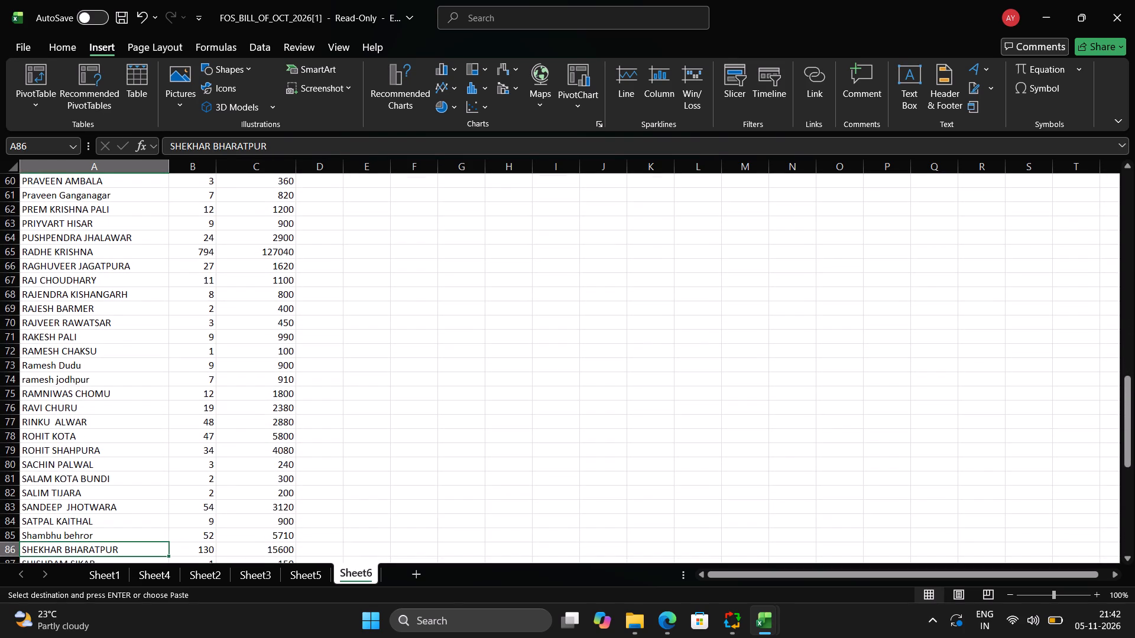
key("Down")
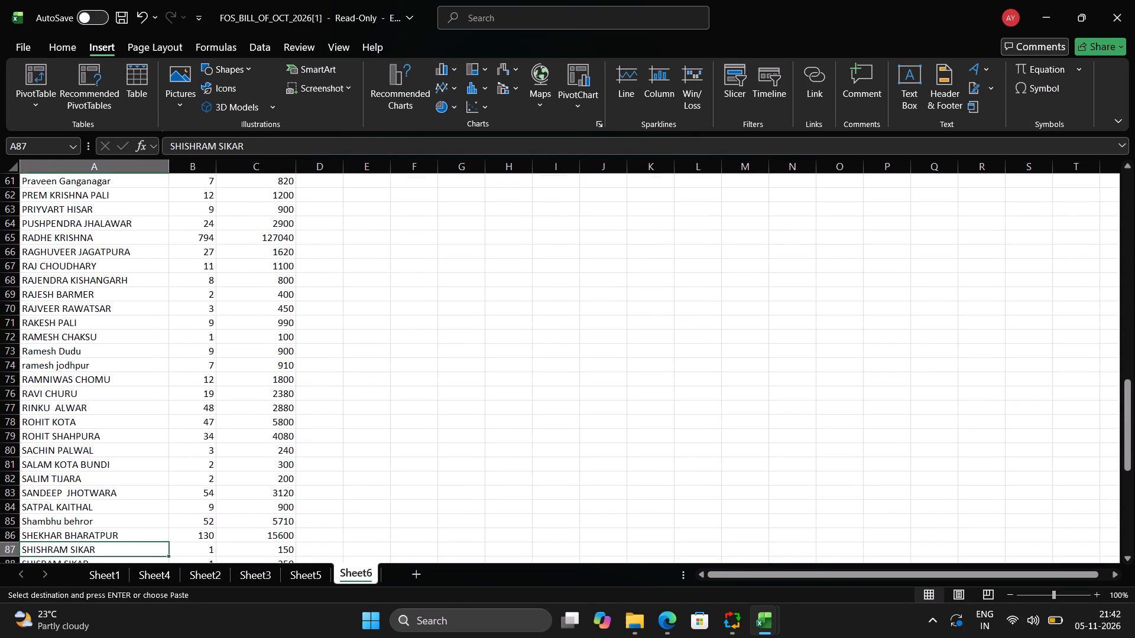
key("Down")
key("Down")
key("Down")
key("Down")
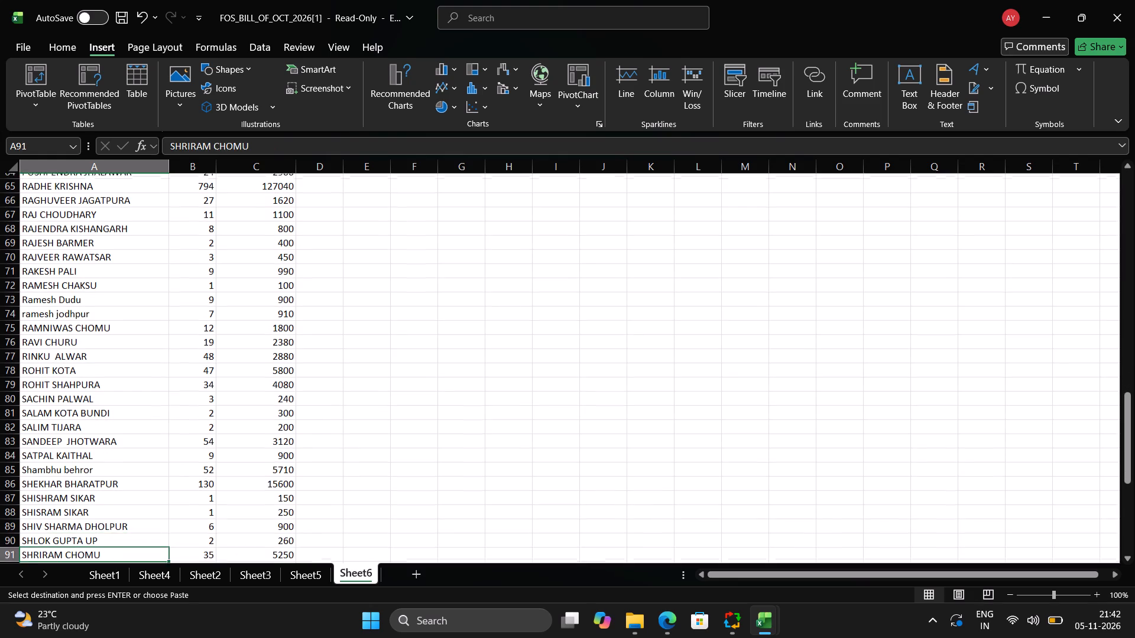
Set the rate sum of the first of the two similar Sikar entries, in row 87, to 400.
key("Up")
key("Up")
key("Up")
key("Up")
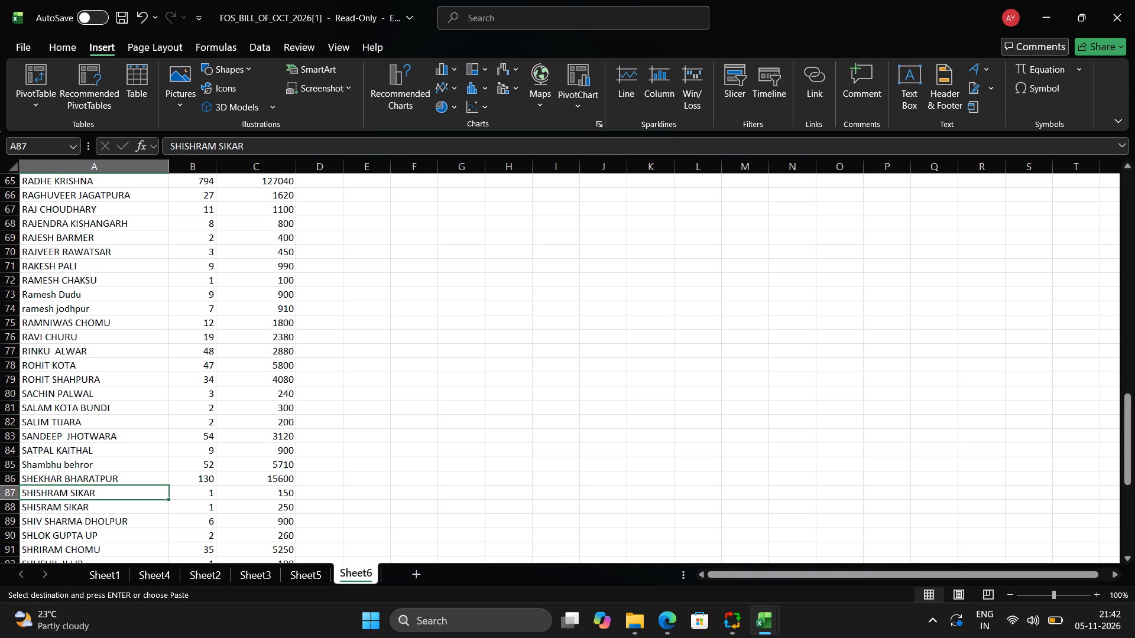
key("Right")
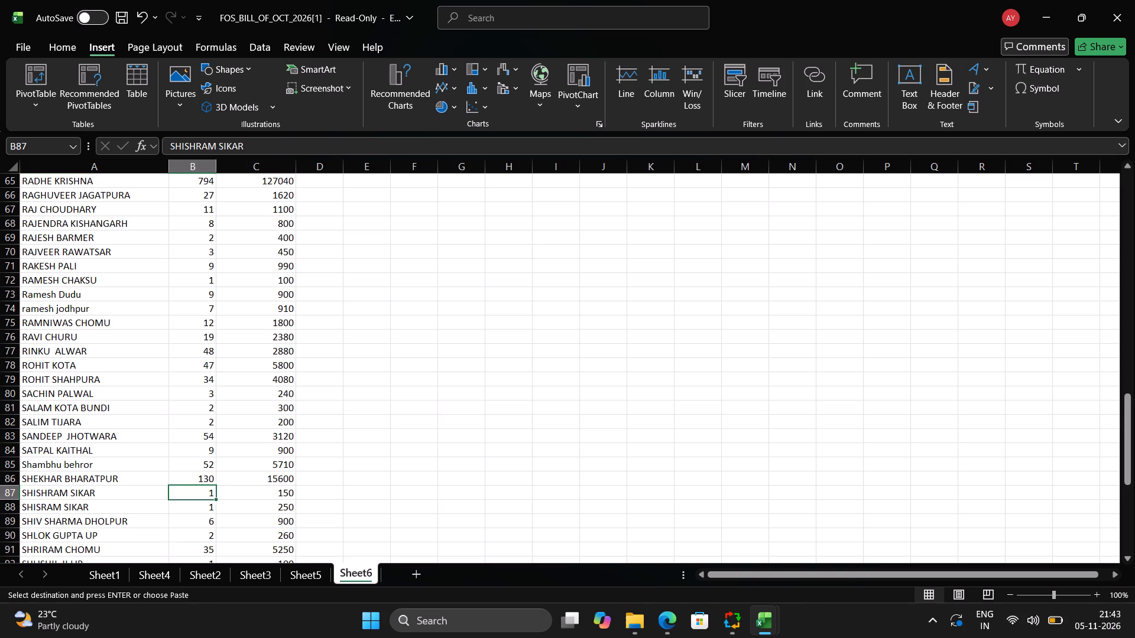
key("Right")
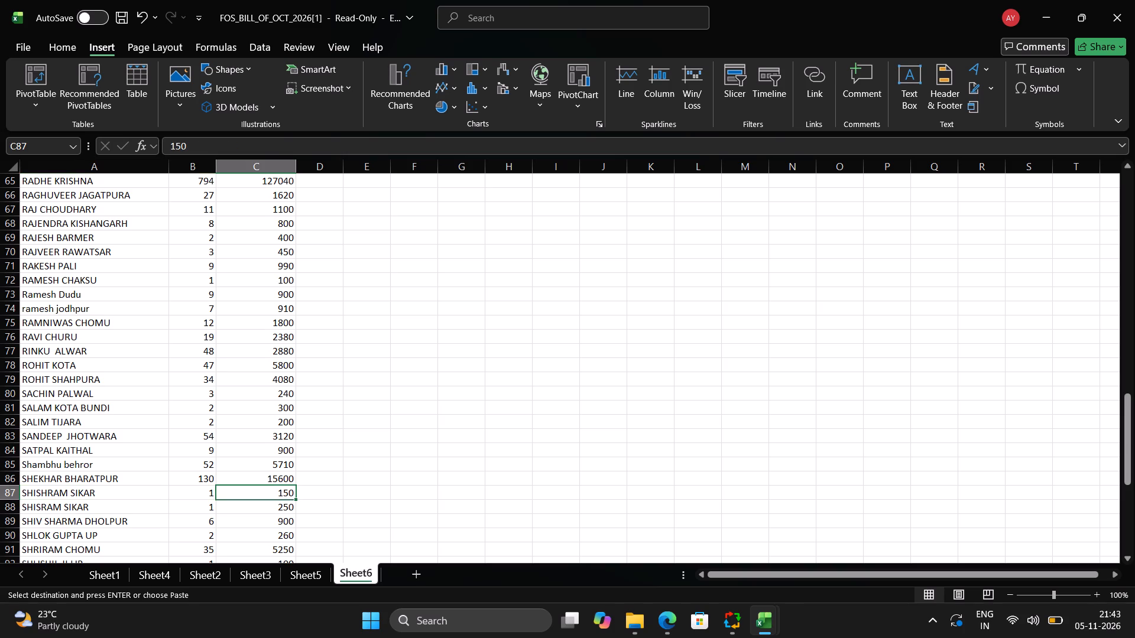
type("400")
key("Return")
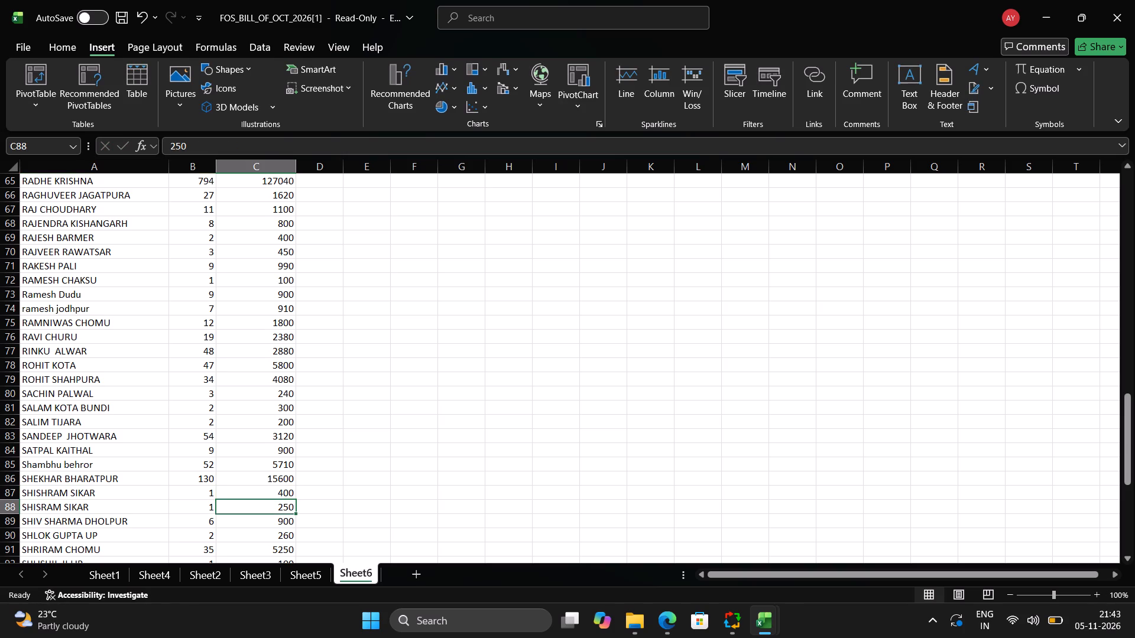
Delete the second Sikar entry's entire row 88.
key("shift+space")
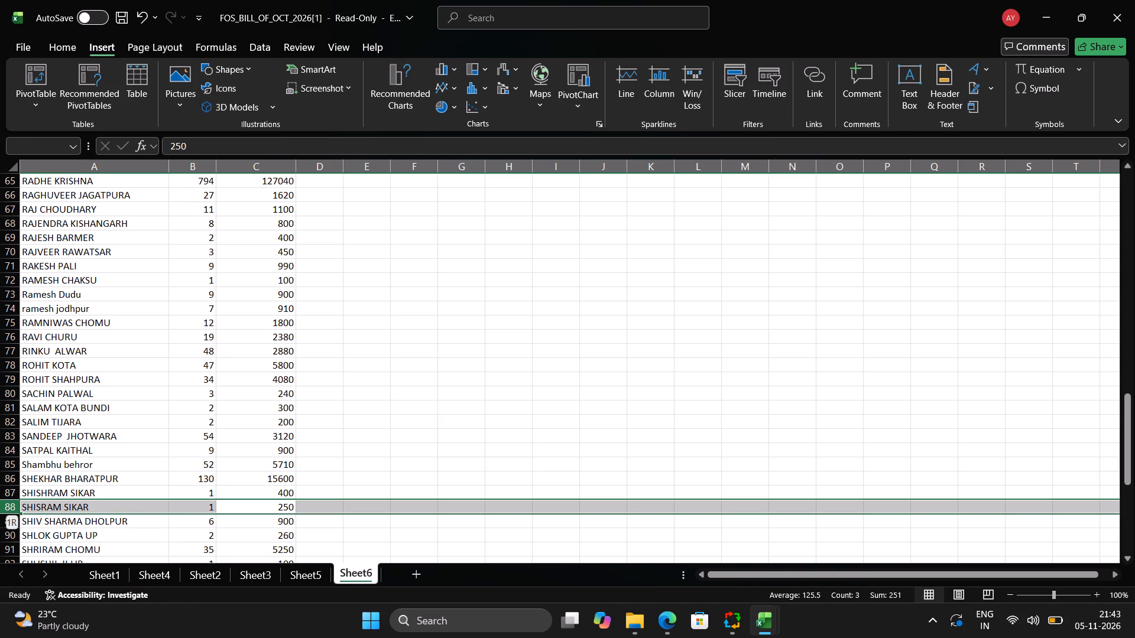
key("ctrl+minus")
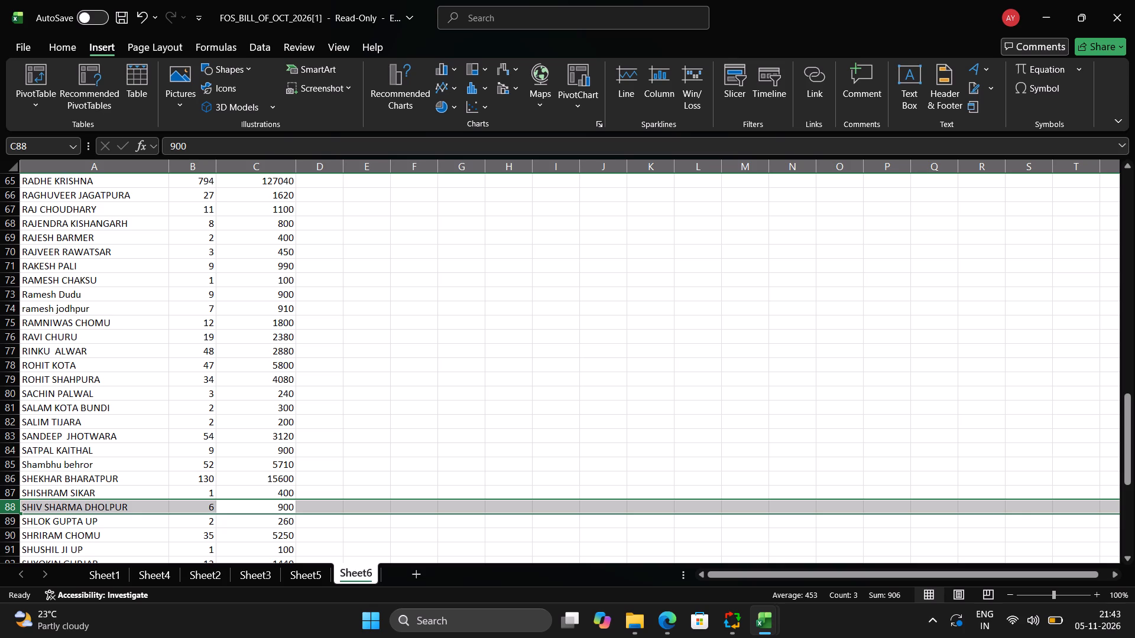
Review the summary's entries from row 88 down to the Grand Total in row 109, and check the rate-sum column's heading.
key("Down")
key("Down")
key("Down")
key("Down")
key("Down")
key("Down")
key("Down")
key("Down")
key("Down")
key("Down")
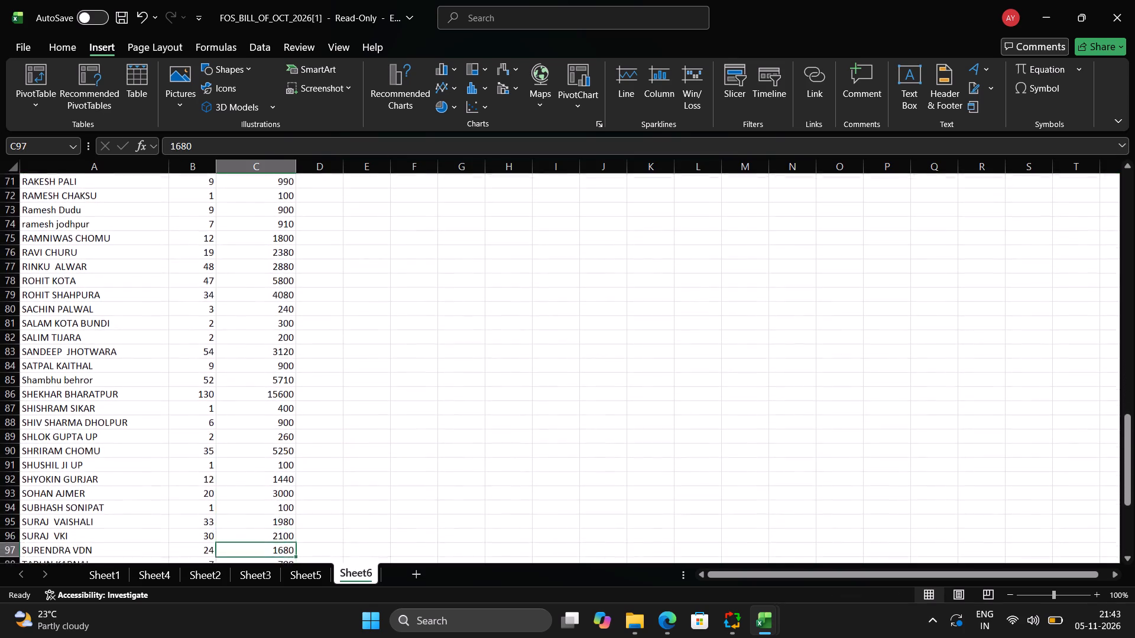
key("Down")
key("Down")
key("Down")
key("Down")
key("Down")
key("Down")
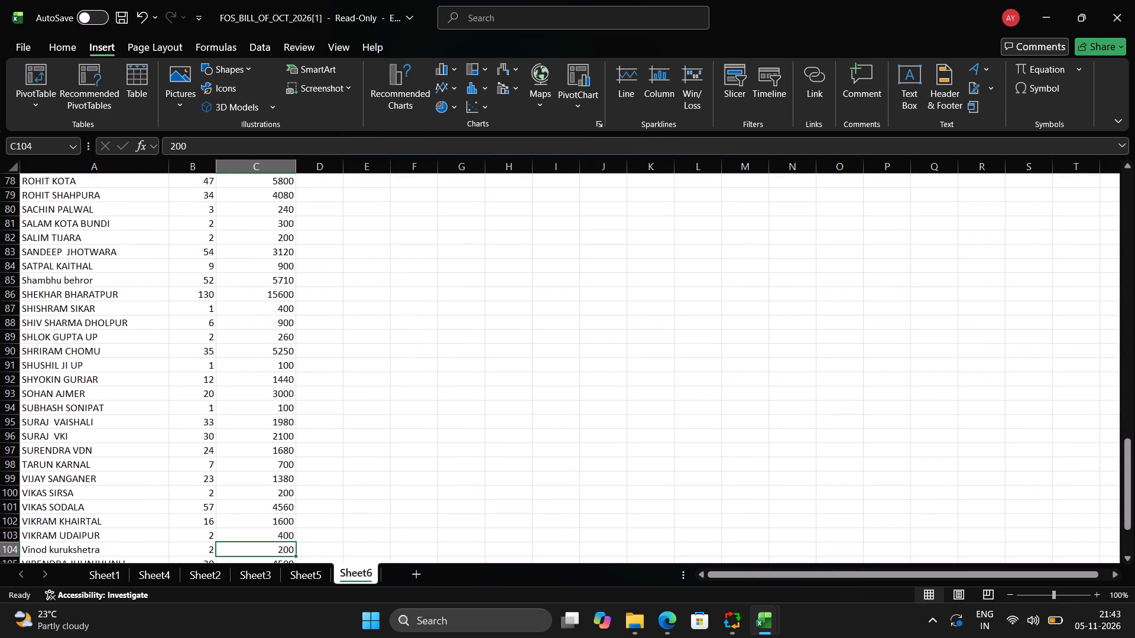
key("Down")
key("Down")
key("Down")
key("Down")
key("Down")
key("Down")
key("Down")
key("Down")
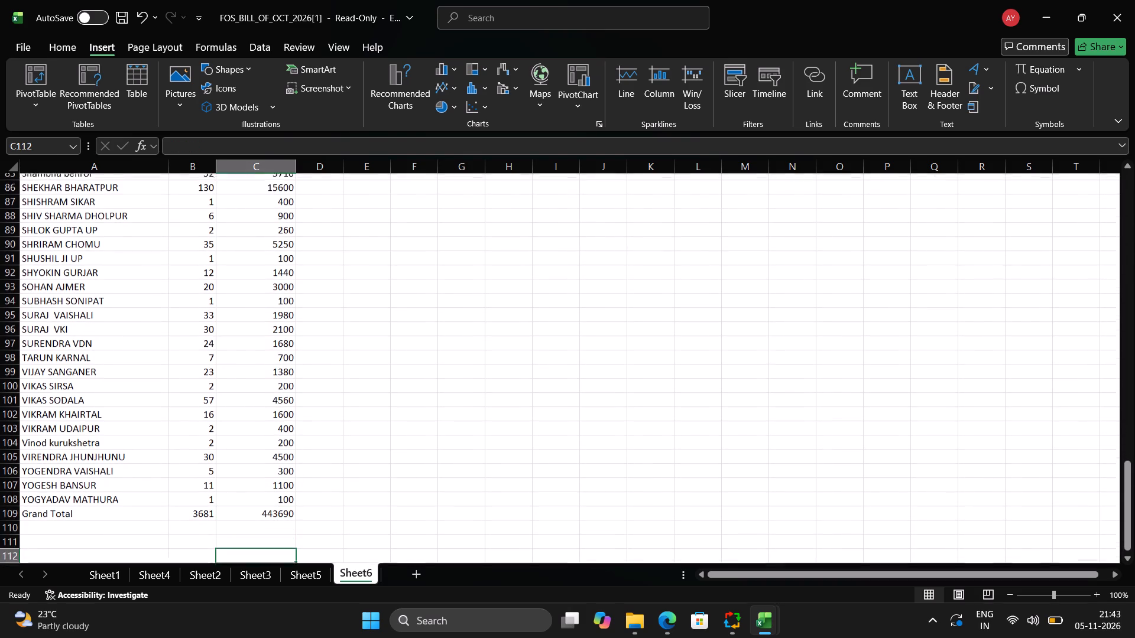
key("Up")
key("Up")
key("Up")
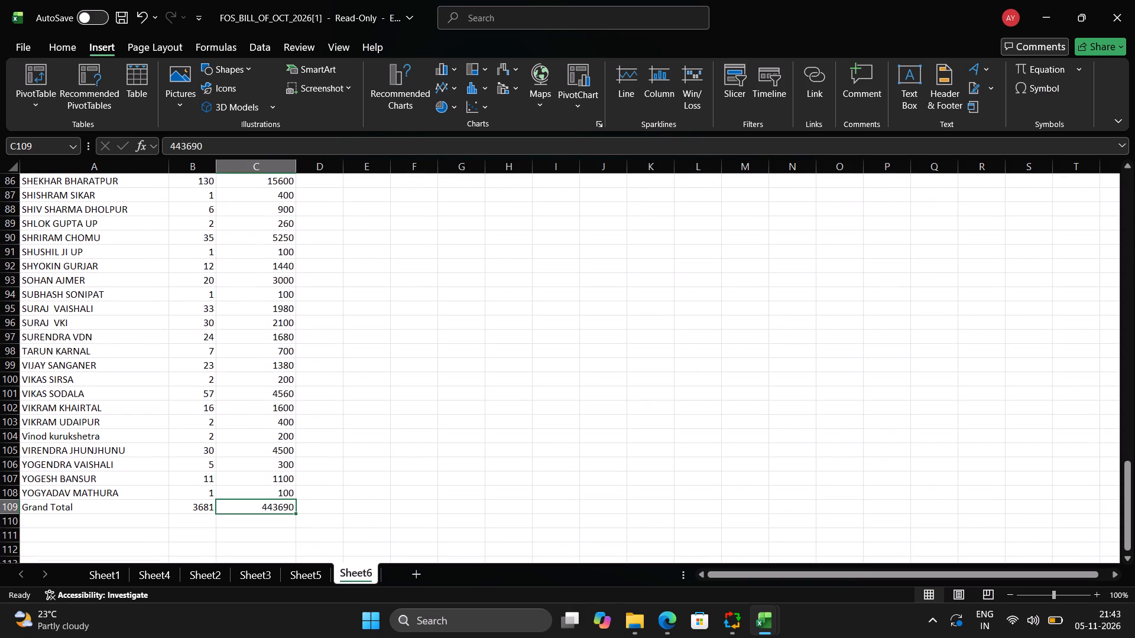
key("Up")
key("Down")
key("Down")
key("Up")
key("Up")
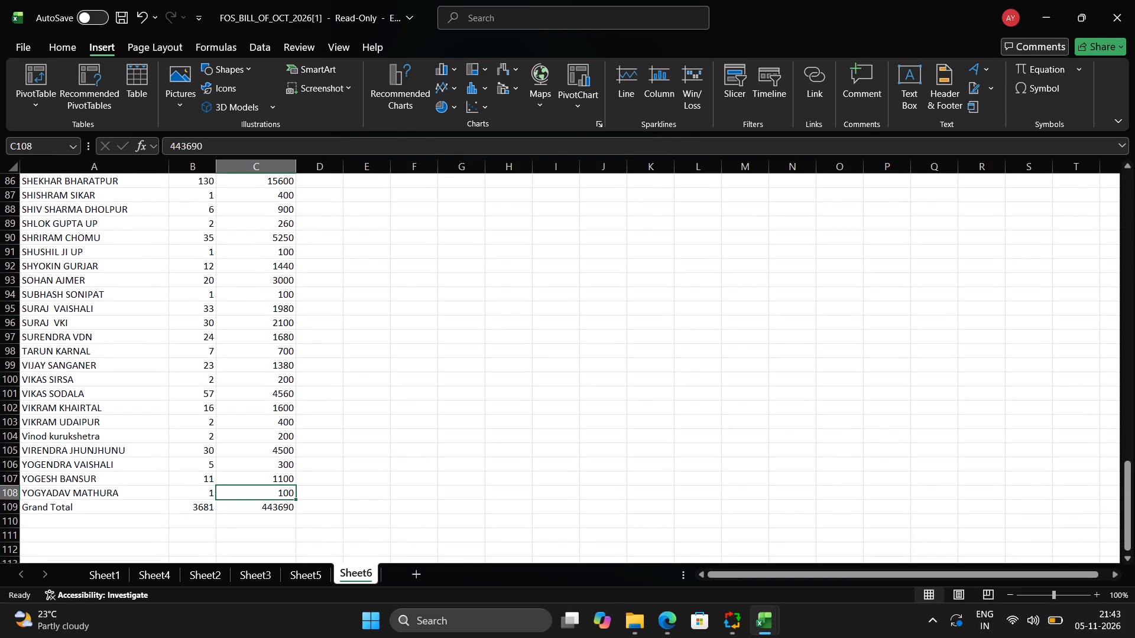
key("ctrl+Up")
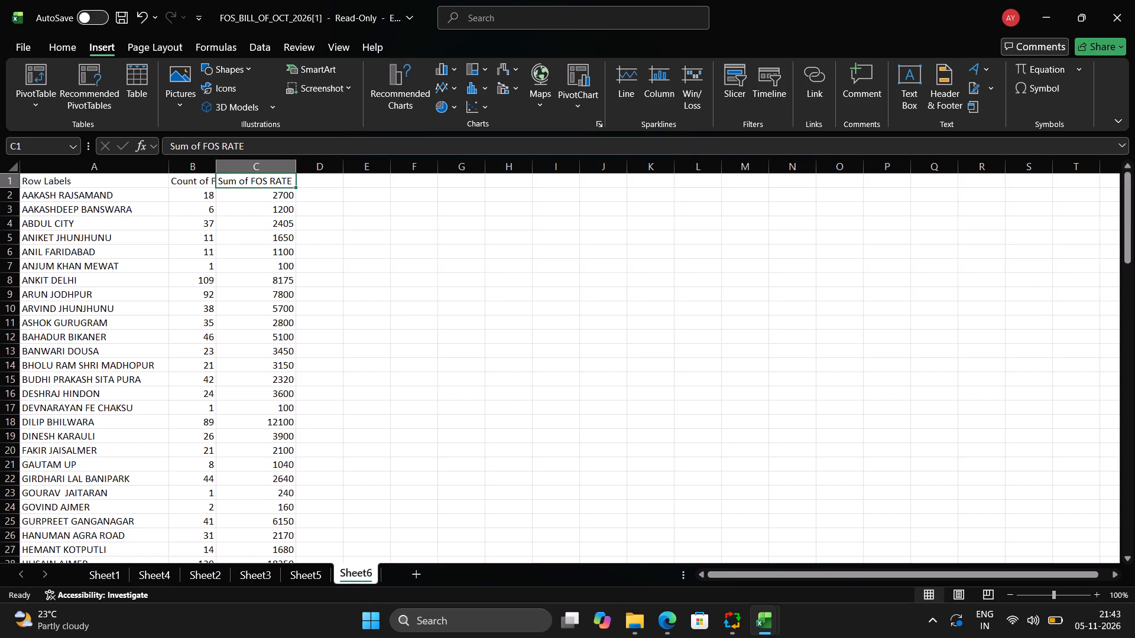
key("ctrl+Down")
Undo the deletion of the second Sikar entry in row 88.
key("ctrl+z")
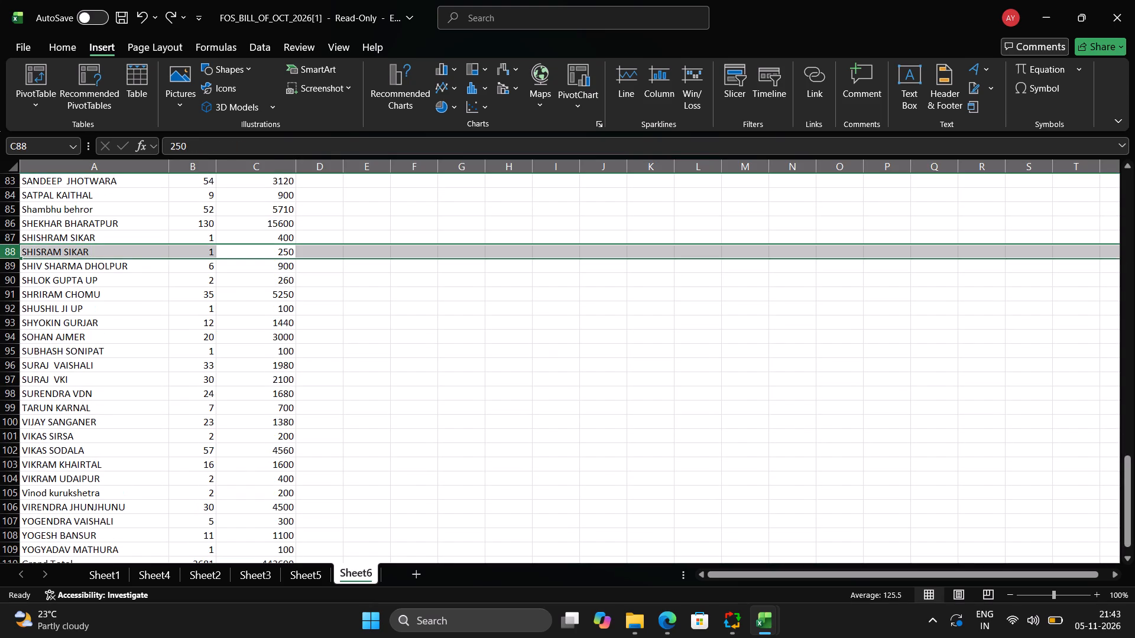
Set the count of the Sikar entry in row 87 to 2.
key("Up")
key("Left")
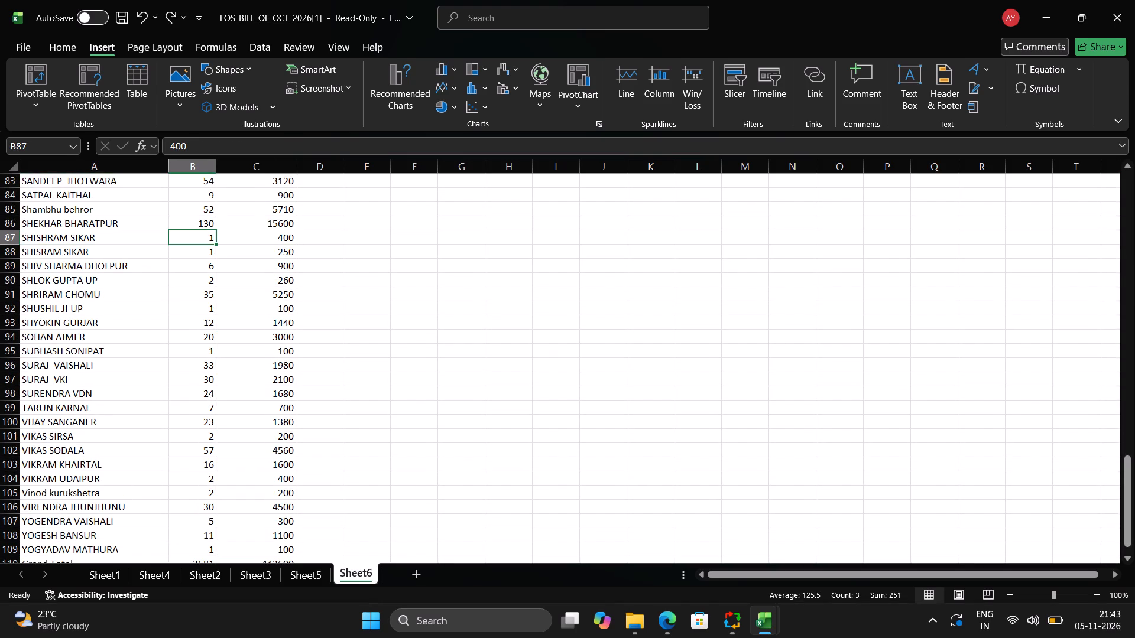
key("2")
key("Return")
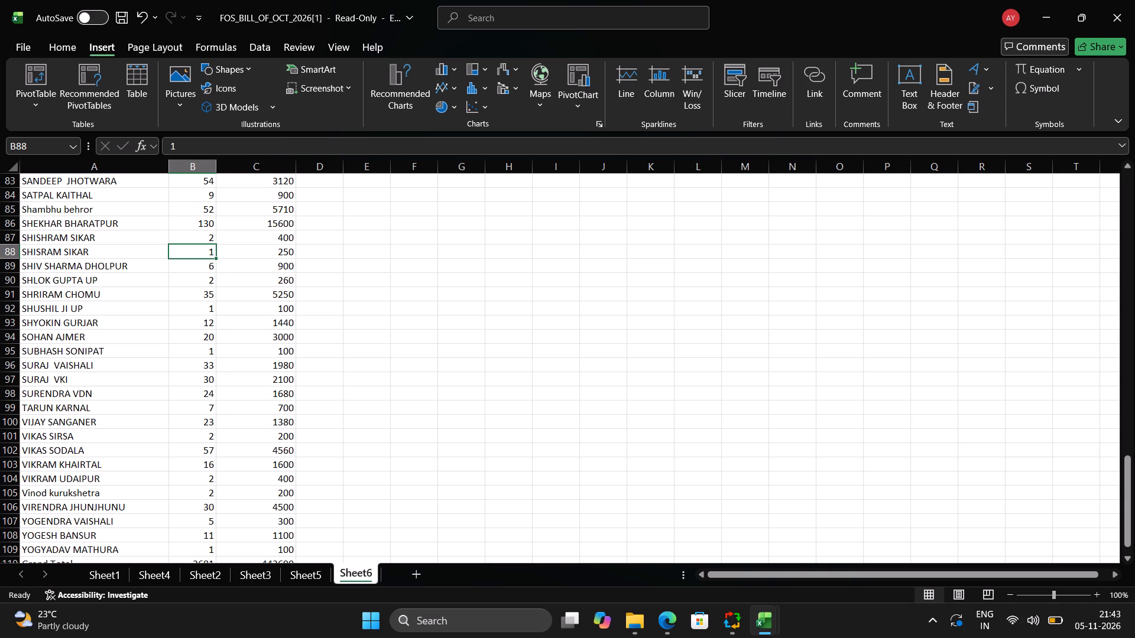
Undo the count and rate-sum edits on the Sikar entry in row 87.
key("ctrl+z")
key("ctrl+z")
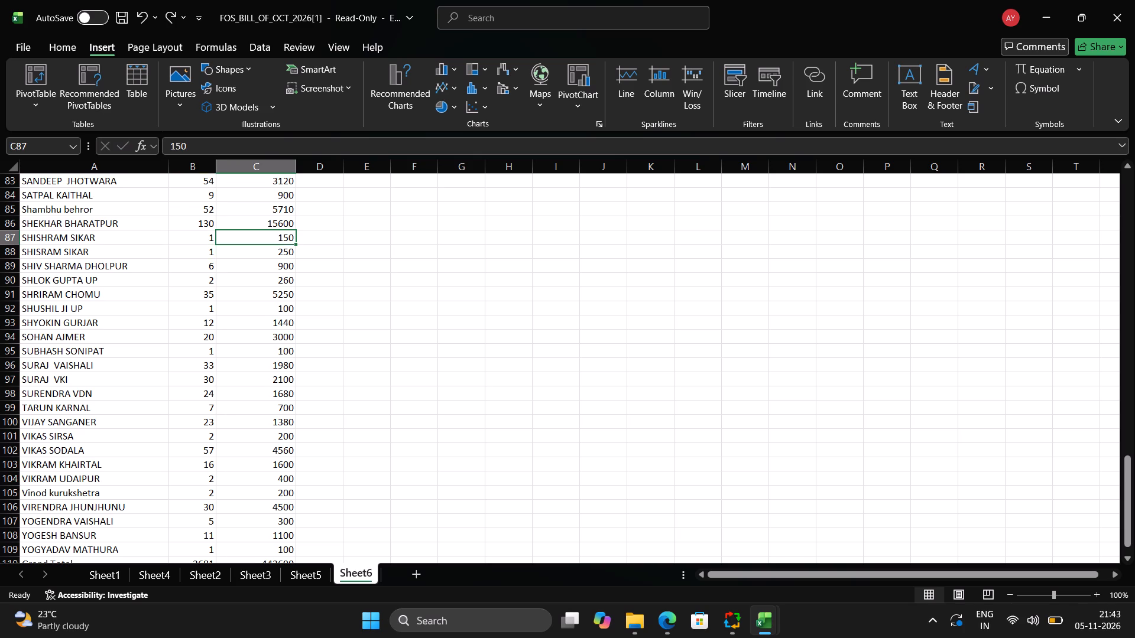
Merge the two Sikar entries' figures in row 87, setting its rate sum to 400 and its count to 2.
type("400")
key("Return")
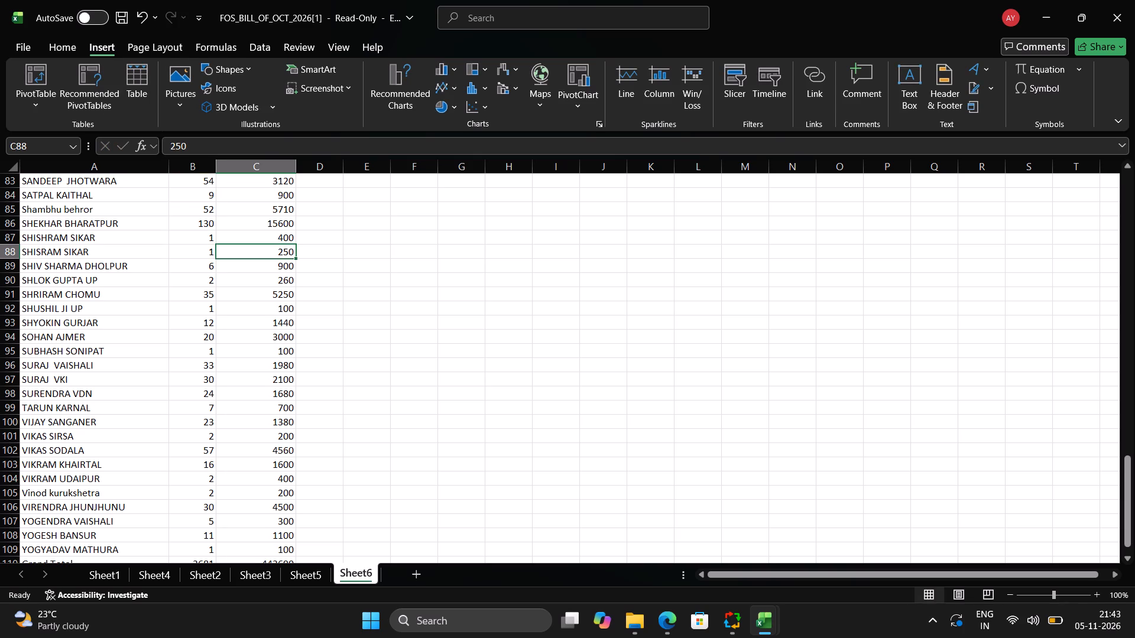
key("Up")
key("Left")
type("2.")
key("Return")
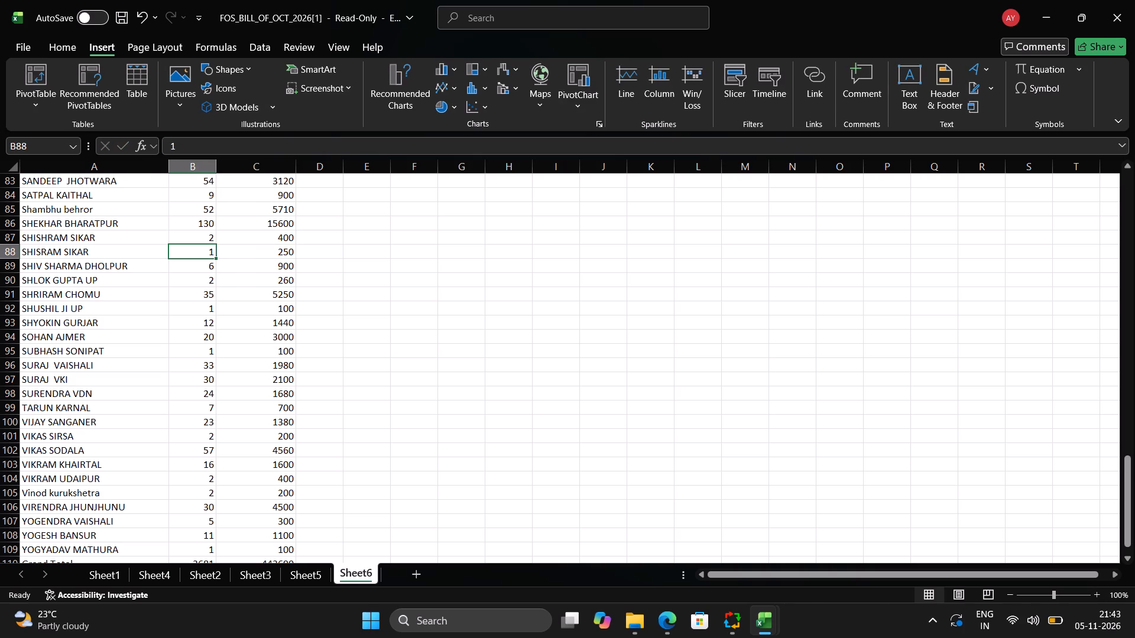
Delete the second Sikar entry's entire row 88 and go to the Grand Total row's count cell.
key("shift+space")
key("ctrl+minus")
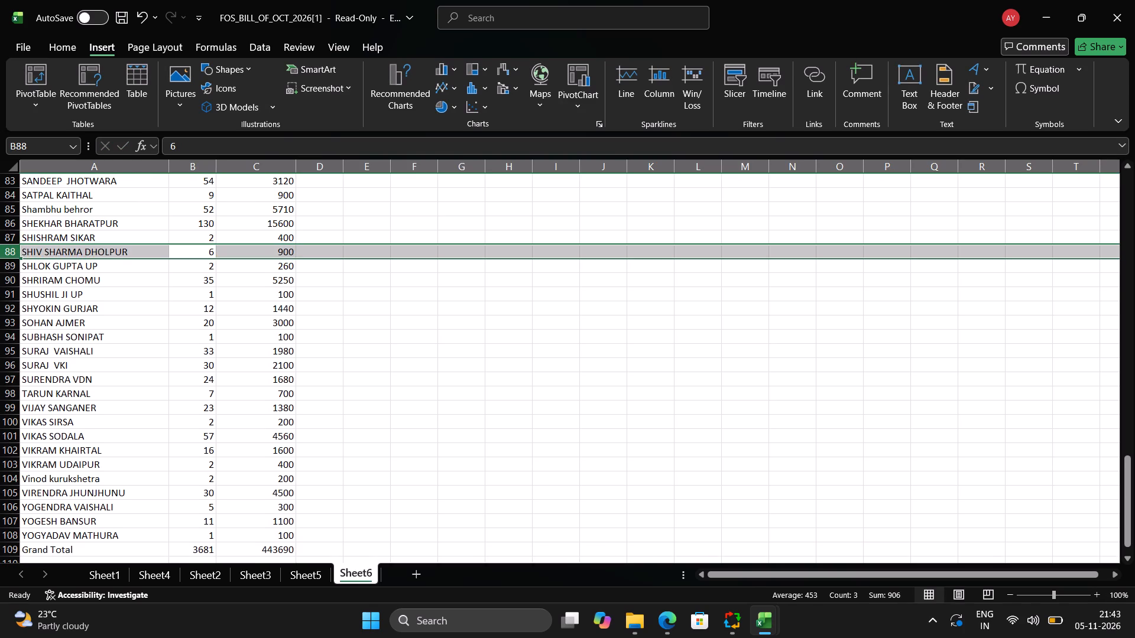
key("Down")
key("Up")
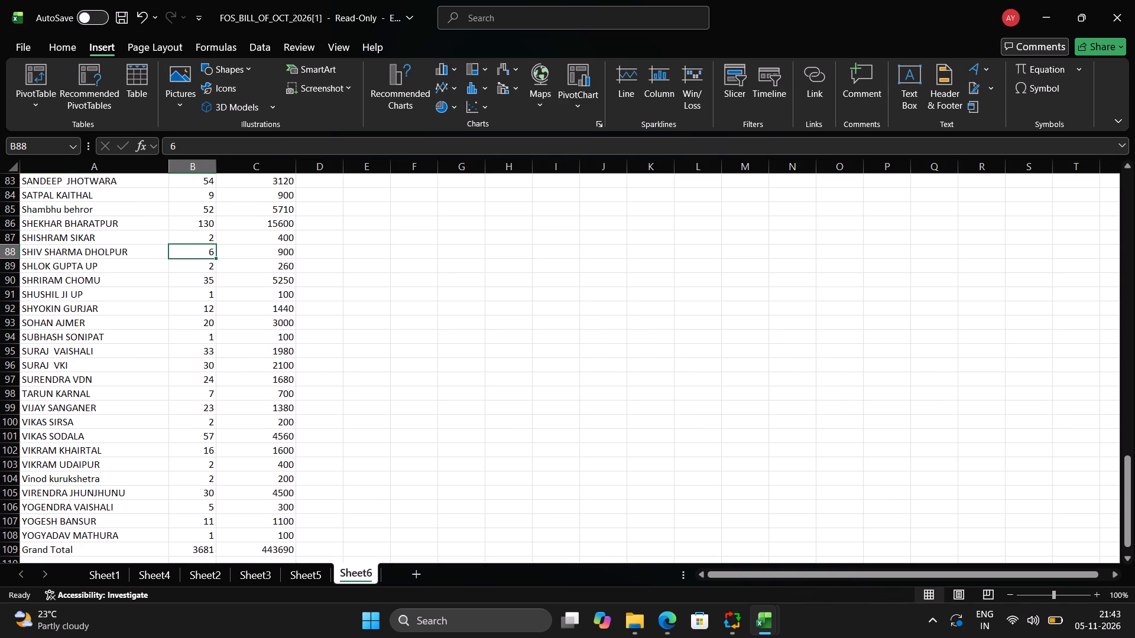
key("Left")
key("ctrl+Down")
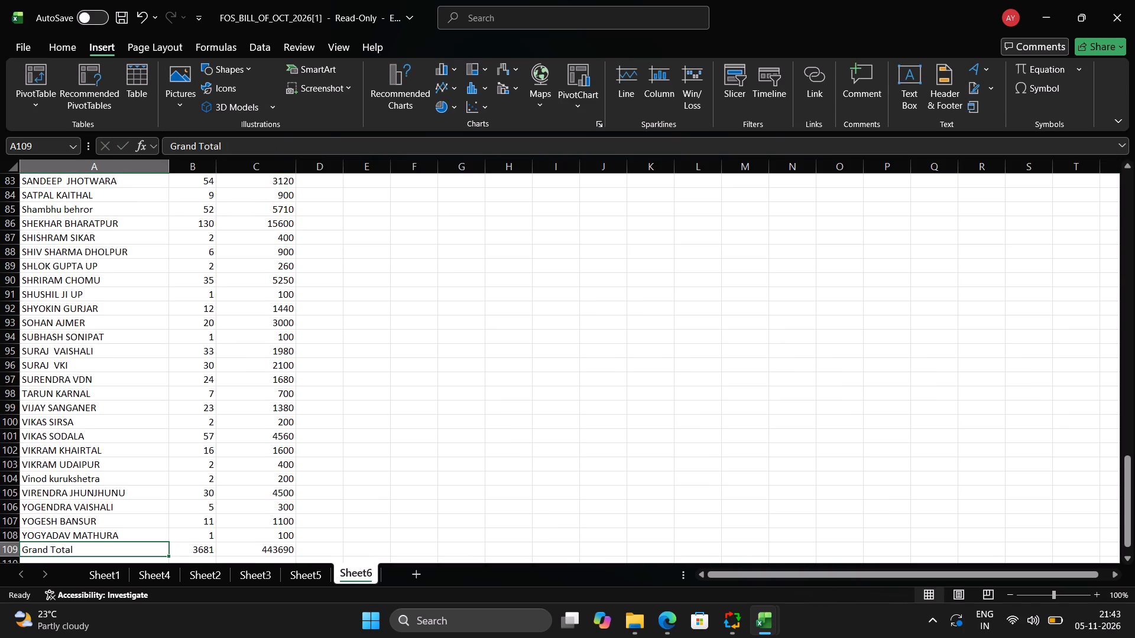
key("Right")
key("Up")
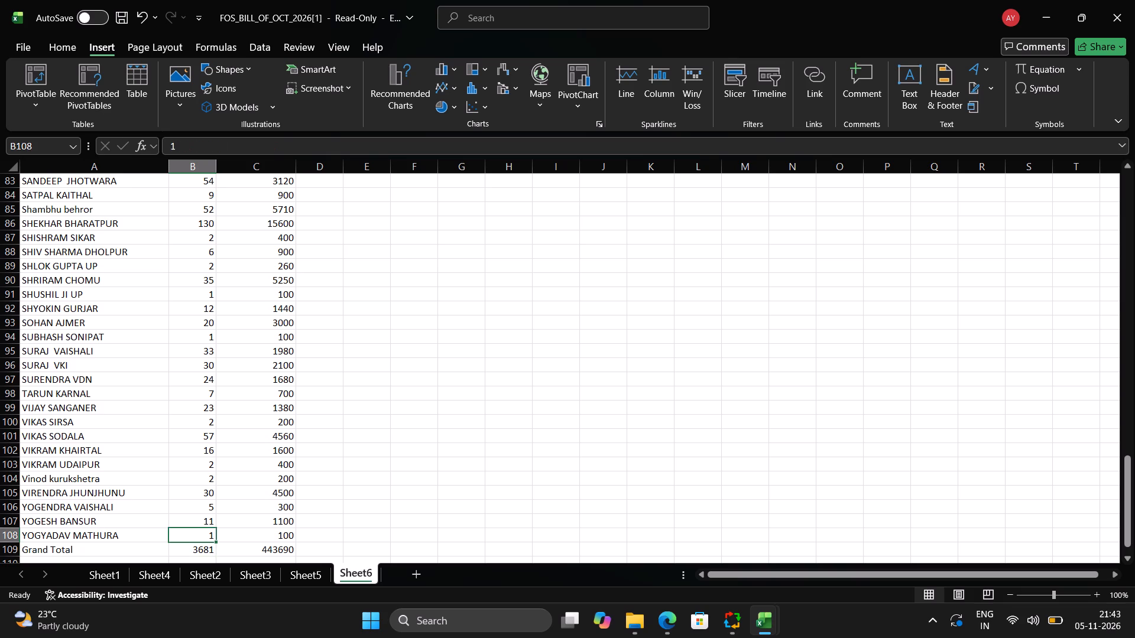
key("Down")
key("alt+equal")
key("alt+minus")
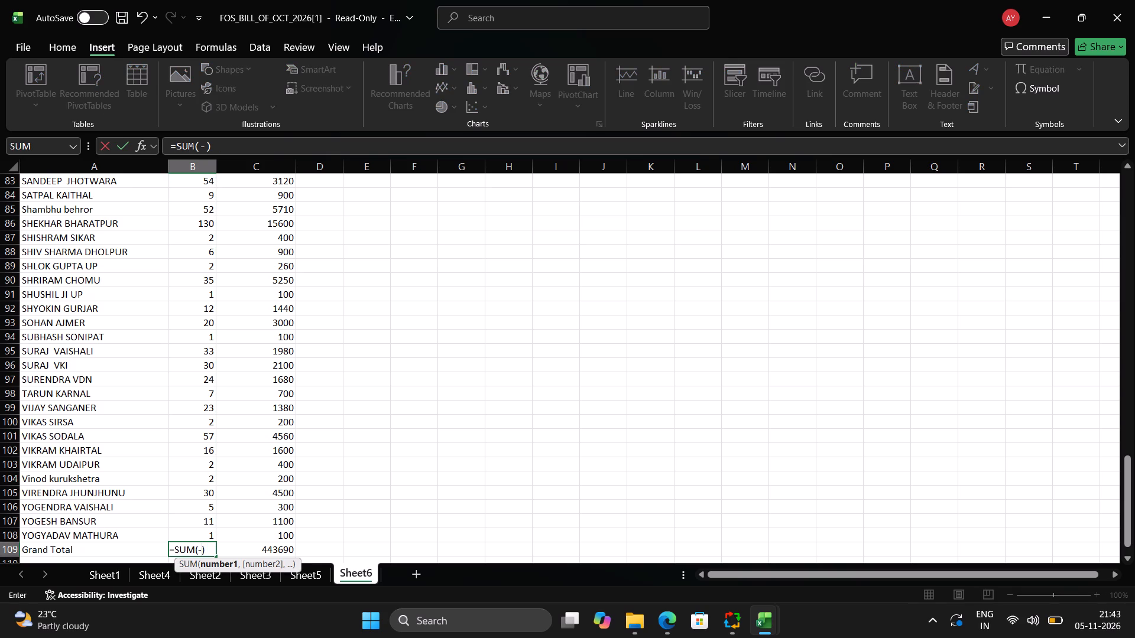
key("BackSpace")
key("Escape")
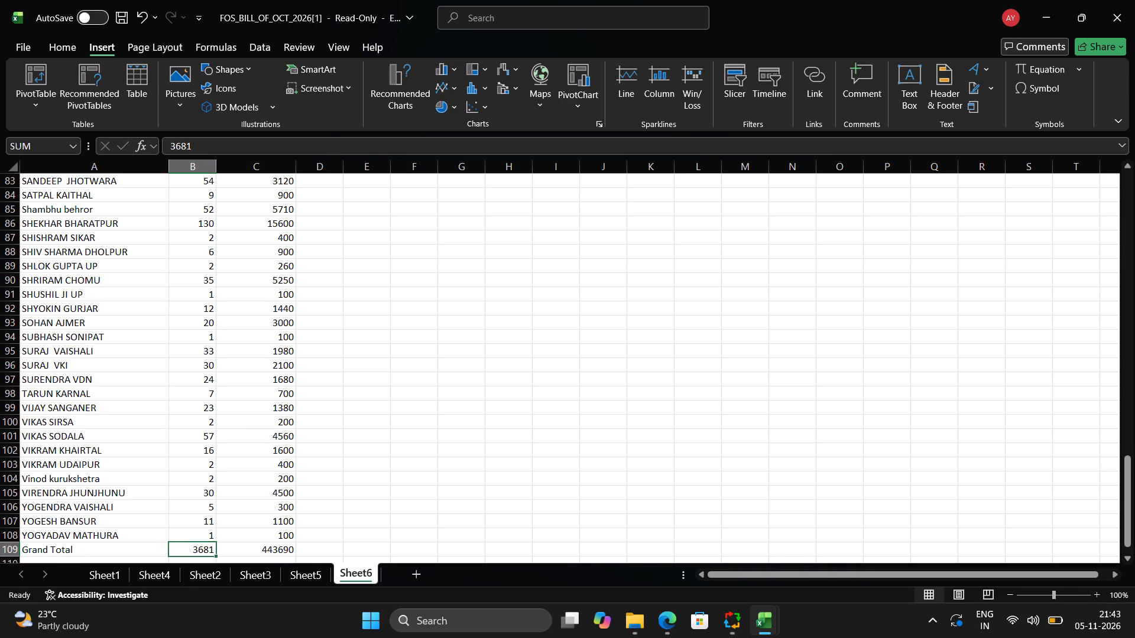
Replace the Grand Total count in B109 with an AutoSum of B2:B108.
key("alt+equal")
key("alt+equal")
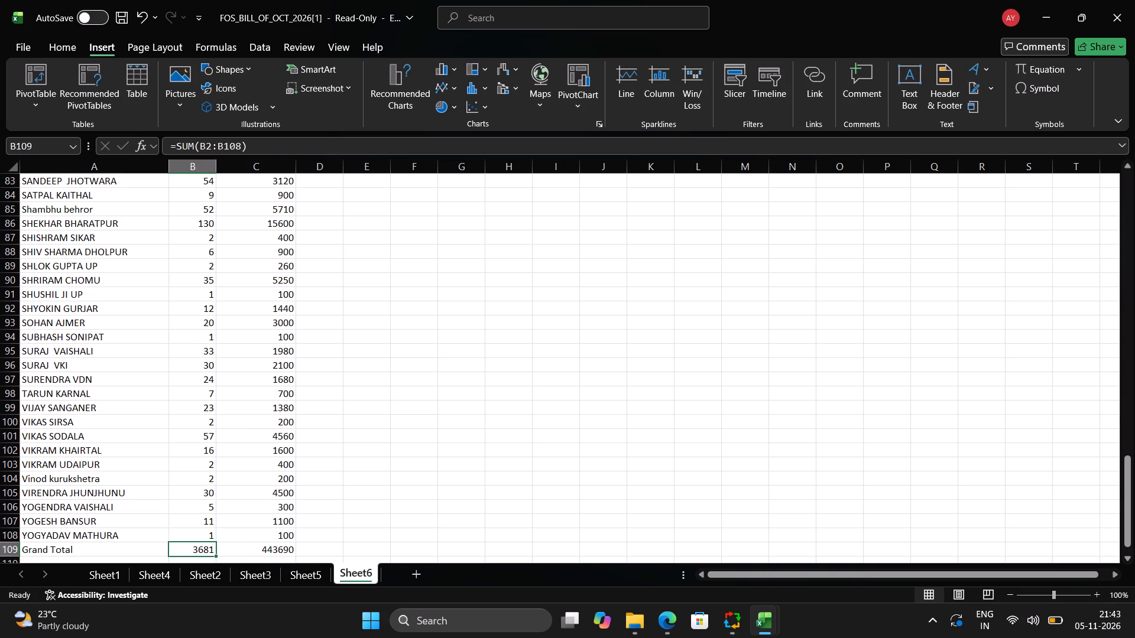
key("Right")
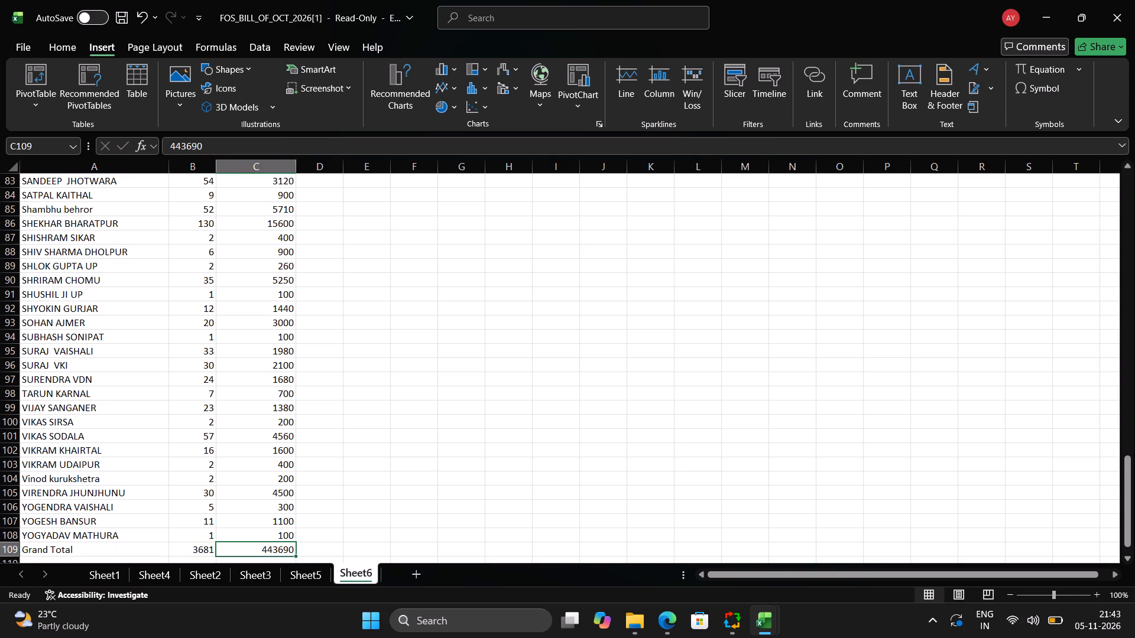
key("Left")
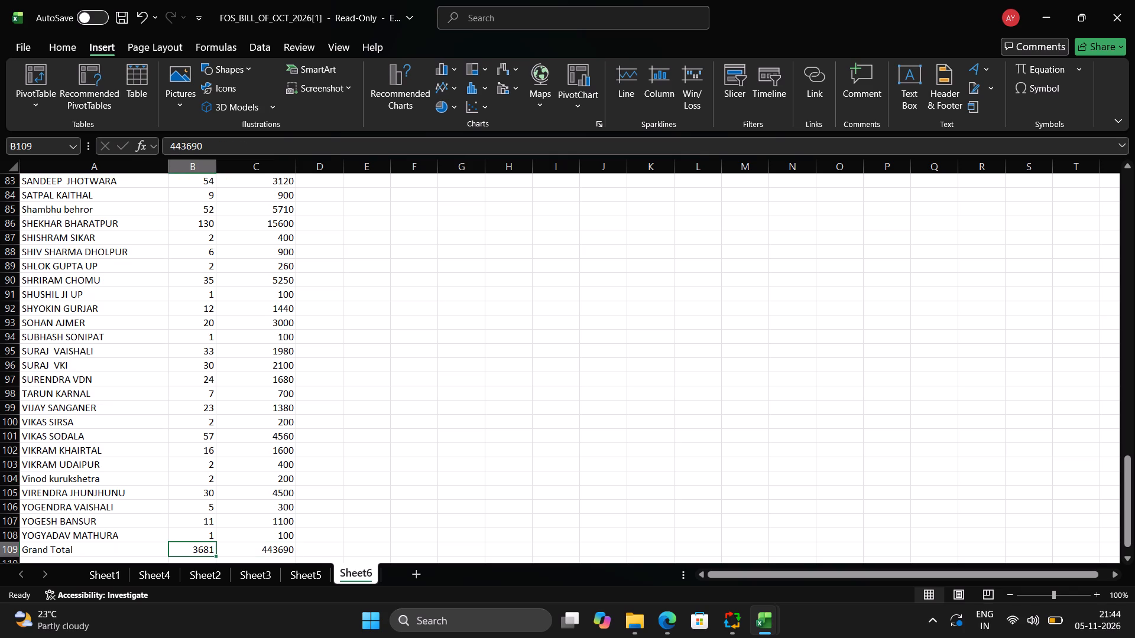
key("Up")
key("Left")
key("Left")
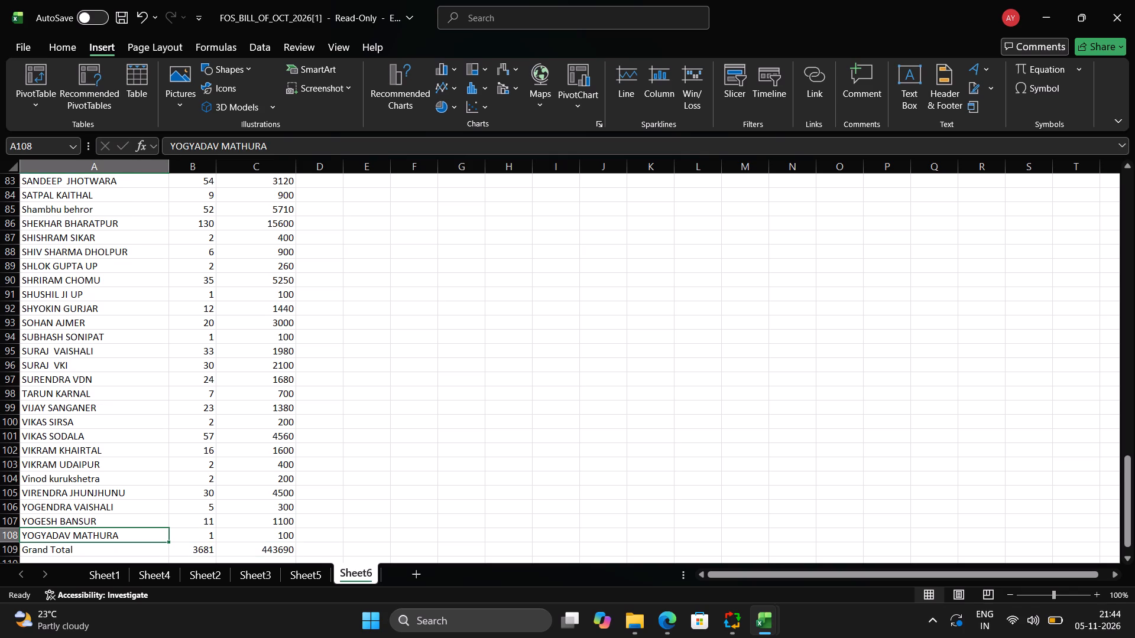
Bold the Grand Total row's label, count and rate sum in A109:C109.
key("Down")
key("shift+Right")
key("shift+Right")
key("ctrl+v")
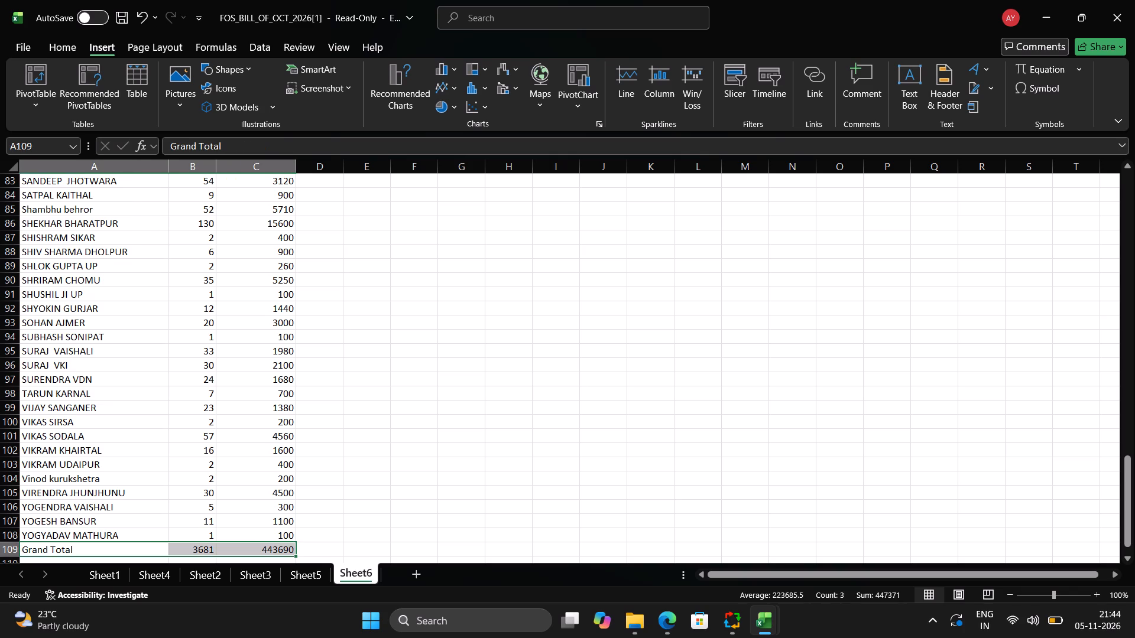
key("ctrl+b")
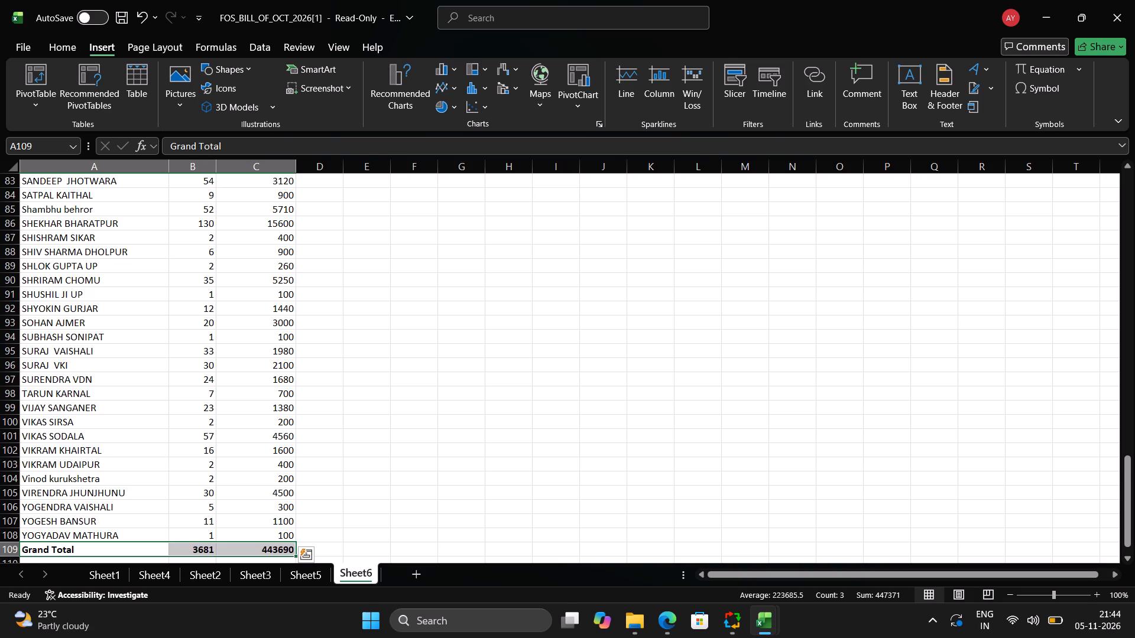
Bold the summary's header cells A1:C1.
key("Up")
key("Up")
key("ctrl+Up")
key("shift+Right")
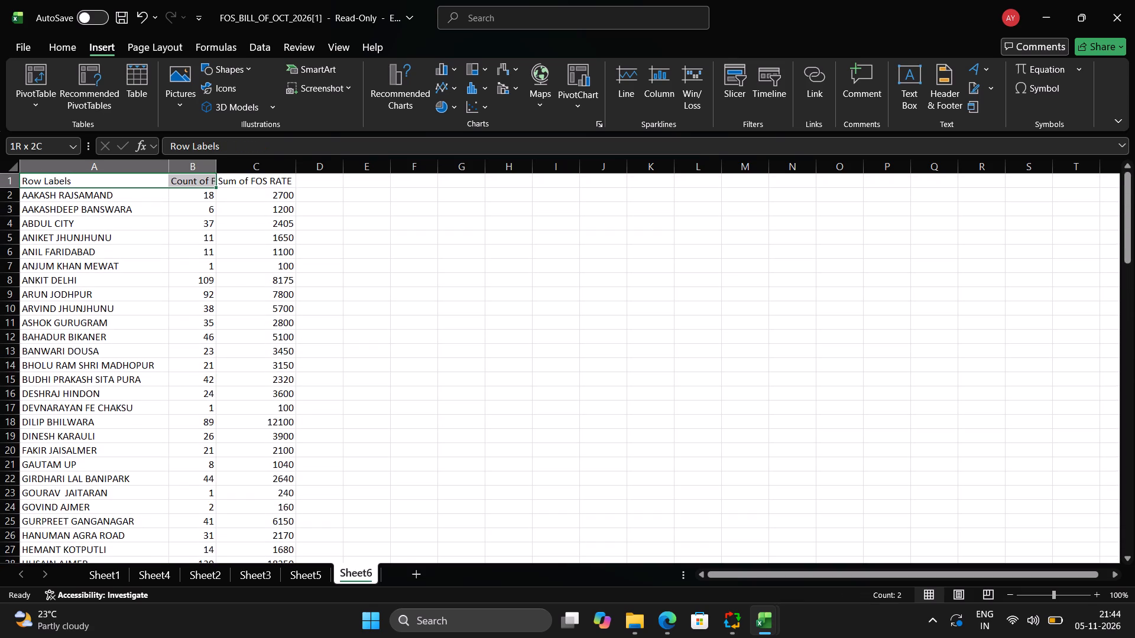
key("shift+Right")
key("ctrl+b")
Change the count column's header in B1 to "No of FOS".
key("Right")
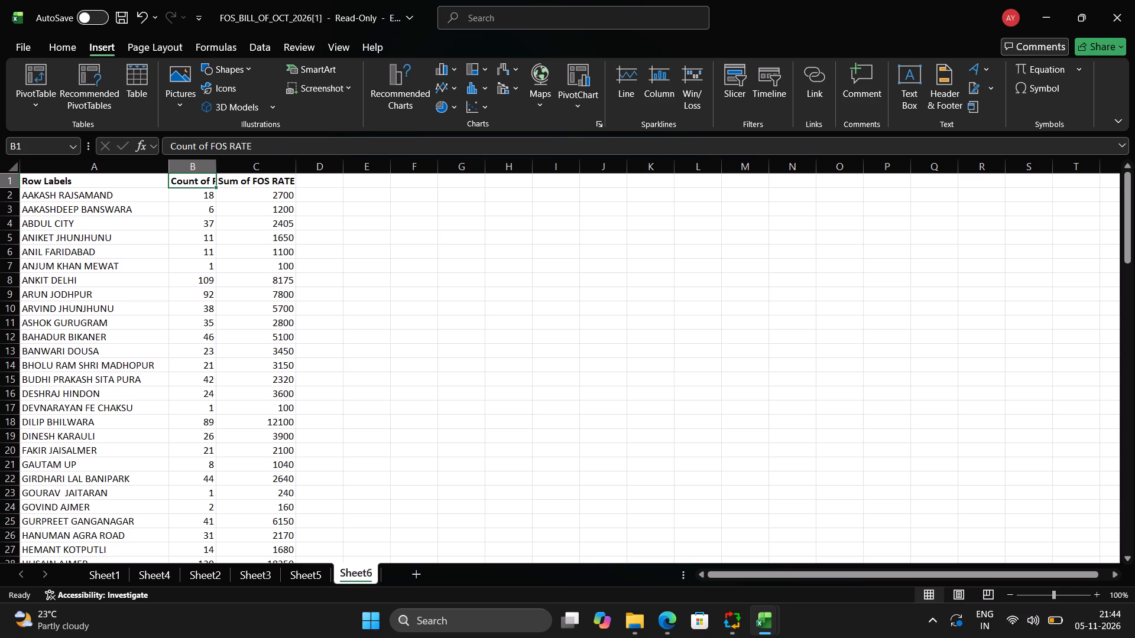
key("shift+n")
type("o")
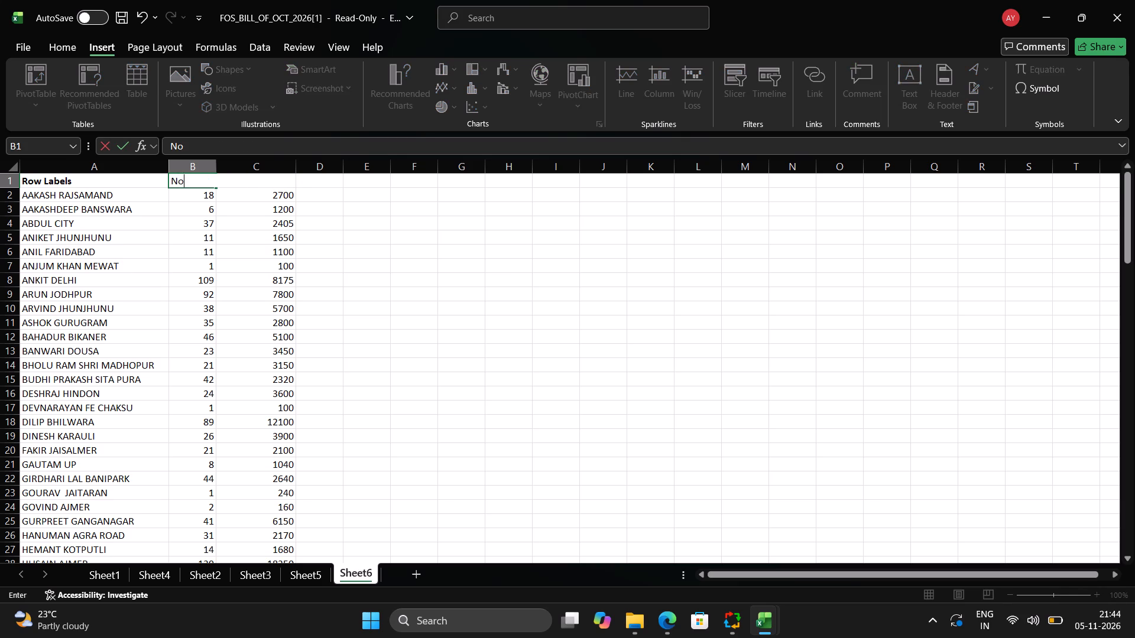
key("space")
type("of")
key("space")
key("shift+f")
type("os")
key("BackSpace")
key("BackSpace")
type("OS")
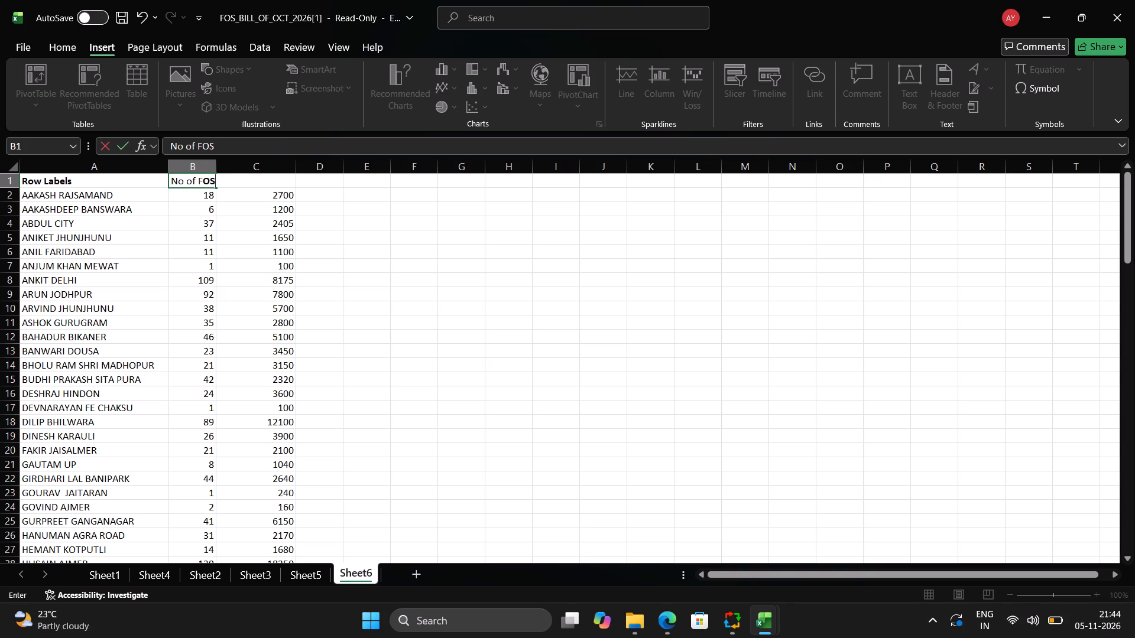
key("Return")
Change the rate-sum column's header in C1 to "Amount".
key("Up")
key("Right")
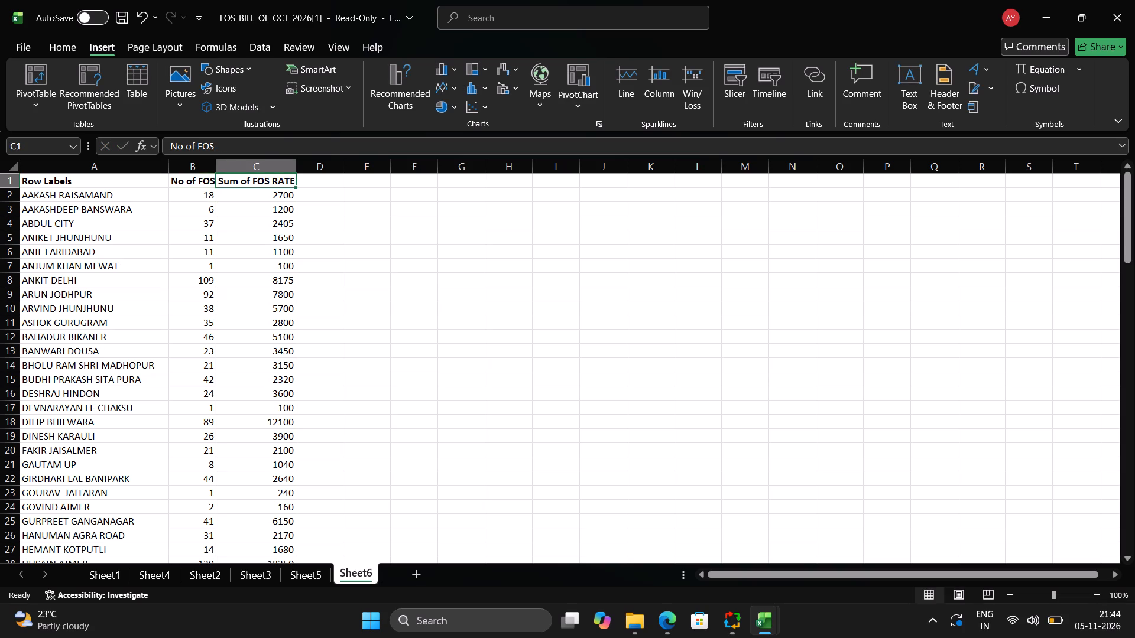
type("Amu")
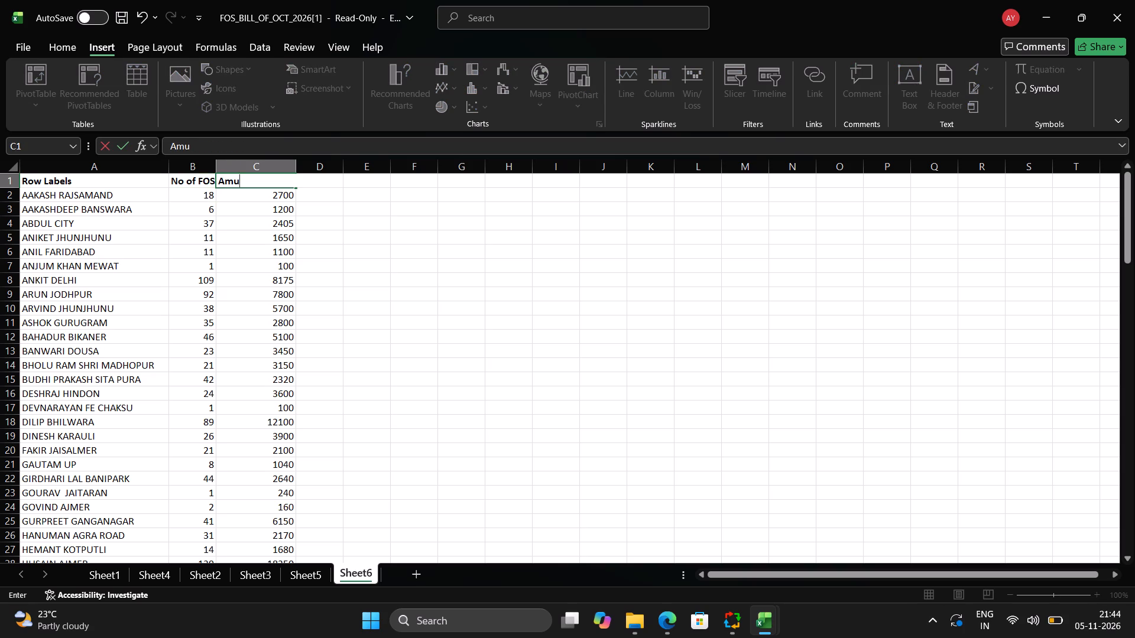
key("BackSpace")
type("ount")
key("Return")
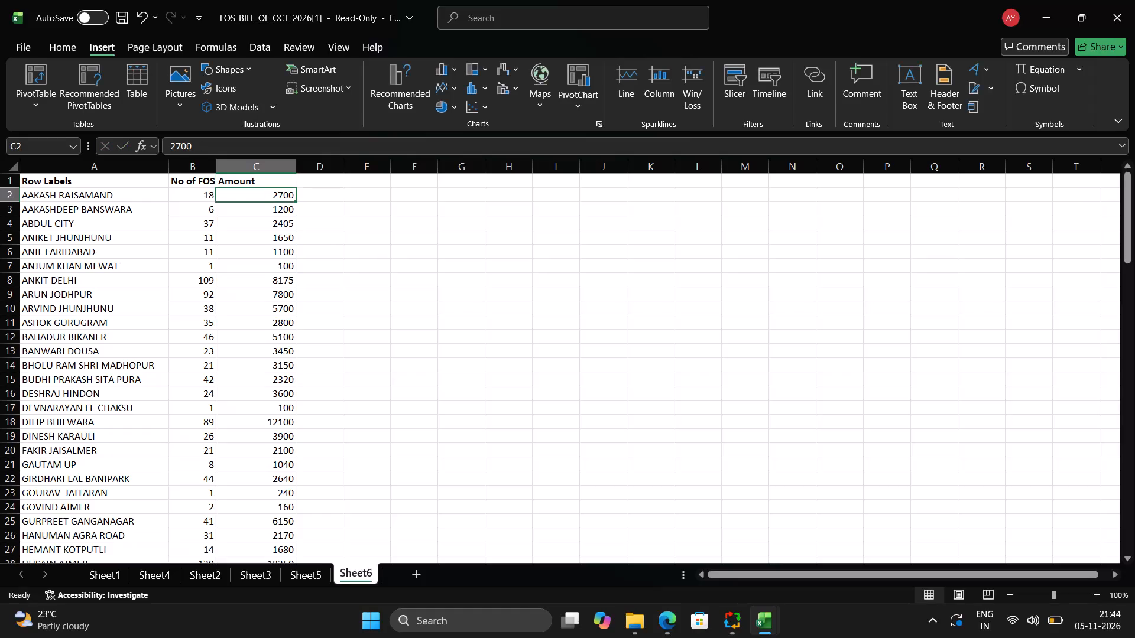
key("Up")
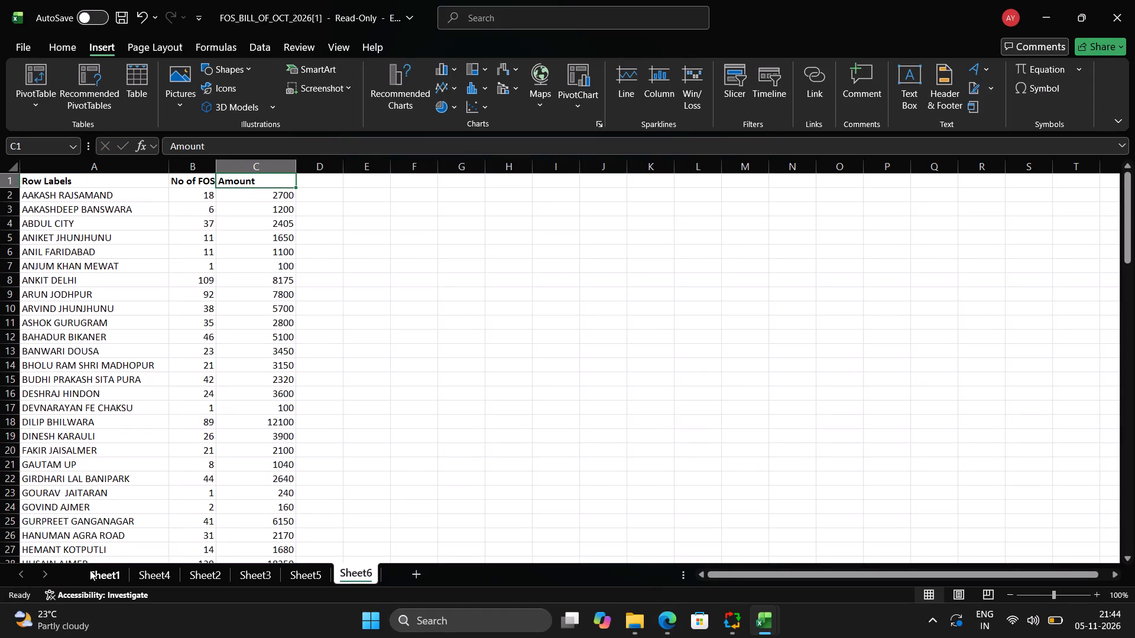
Check the count and sum of Sheet1's filtered FOS RATE column against the Grand Total row on Sheet6.
left_click(111, 571)
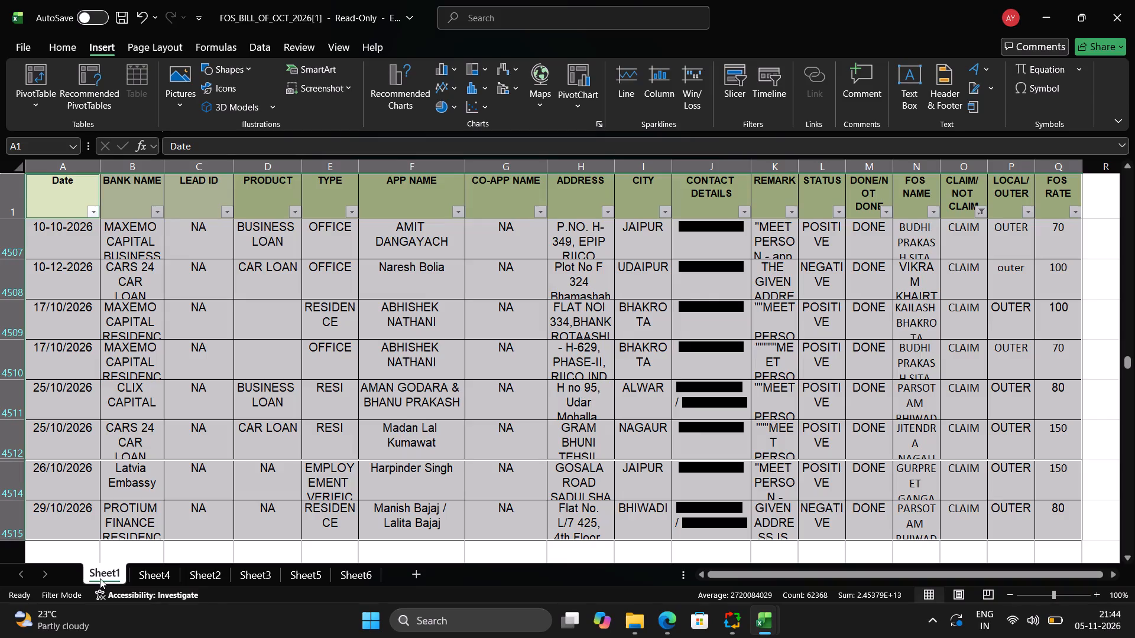
left_click(1060, 282)
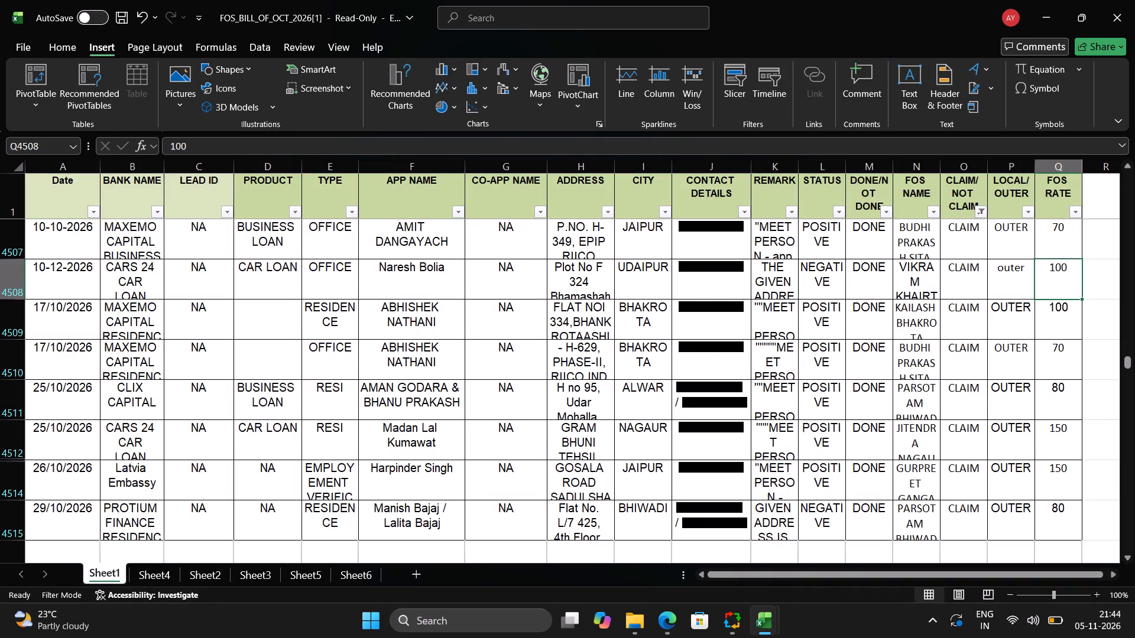
key("ctrl+Up")
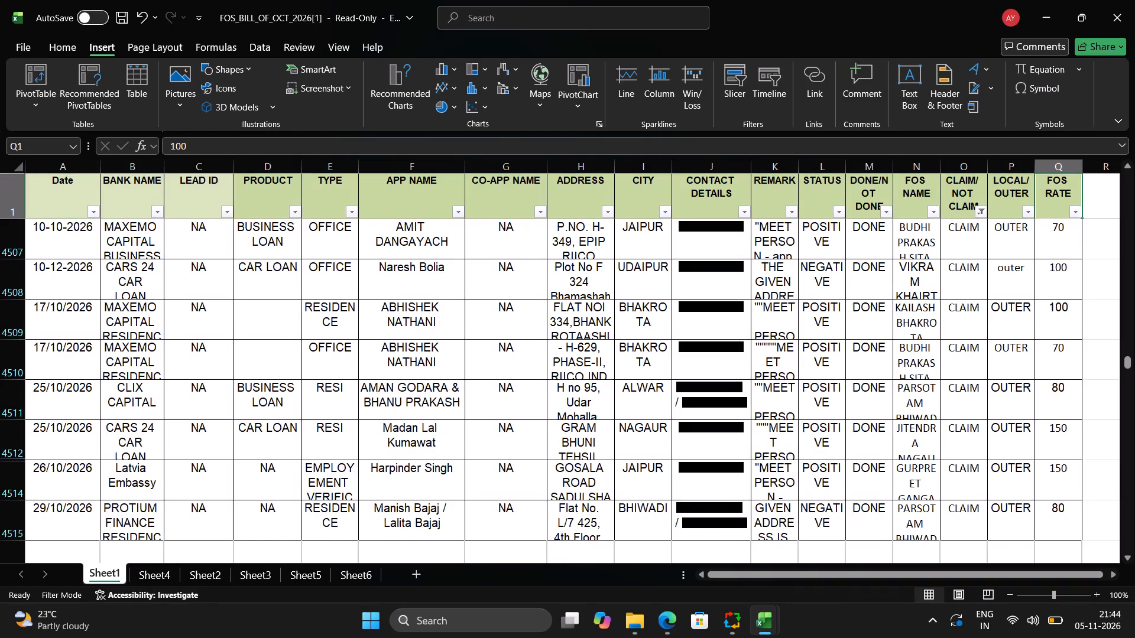
key("Down")
key("ctrl+shift+Down")
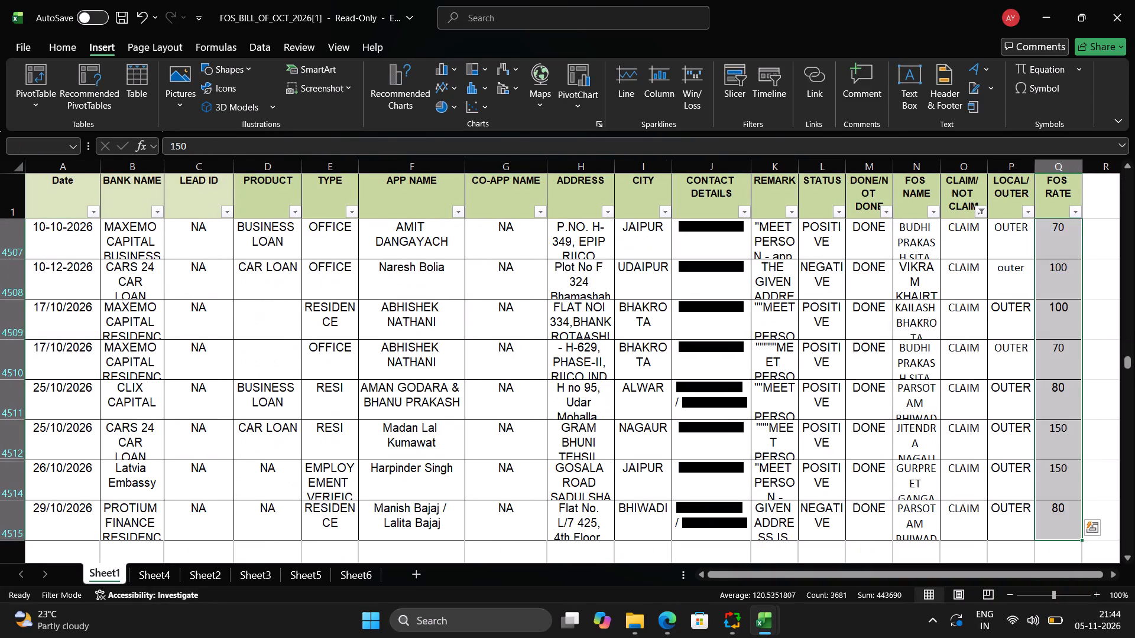
left_click(362, 586)
scroll(313, 554, "left", 1)
left_click(278, 540)
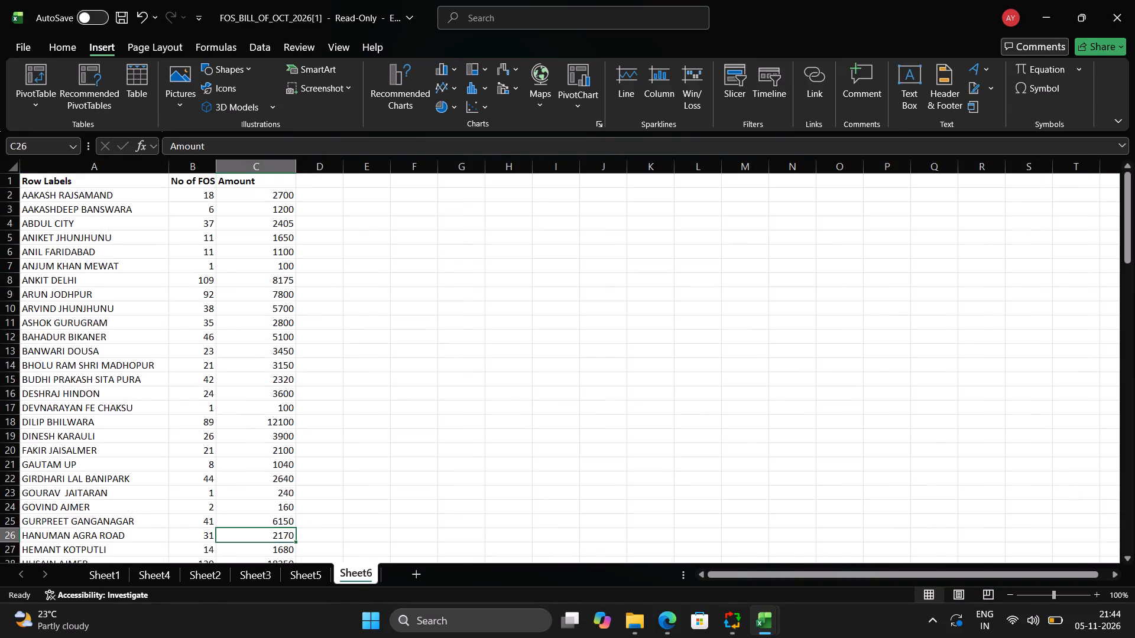
key("ctrl+Down")
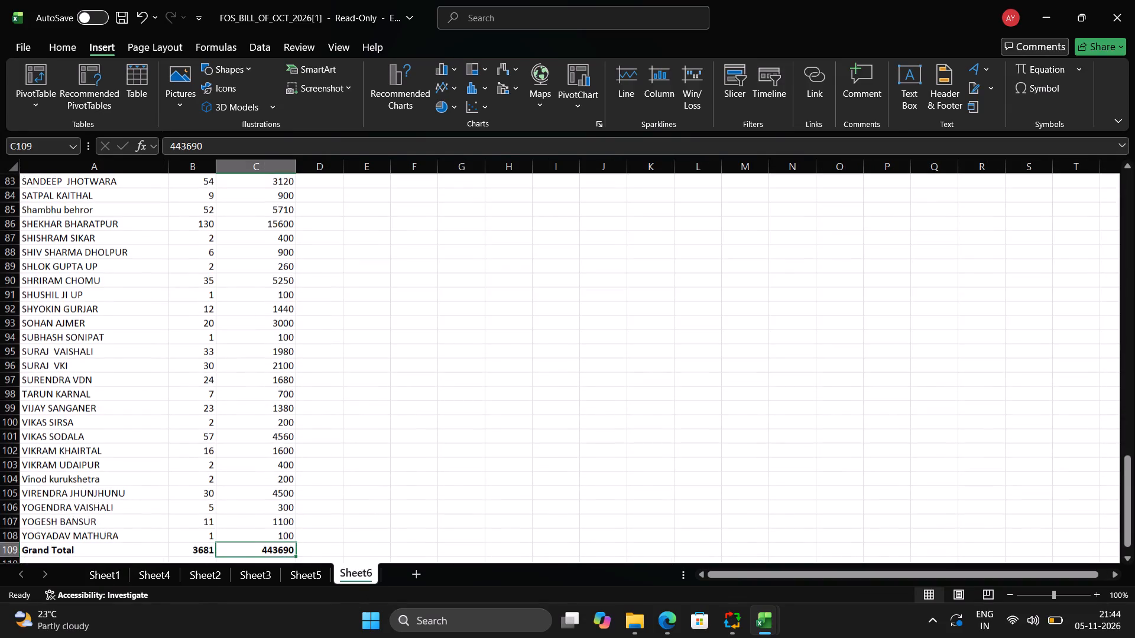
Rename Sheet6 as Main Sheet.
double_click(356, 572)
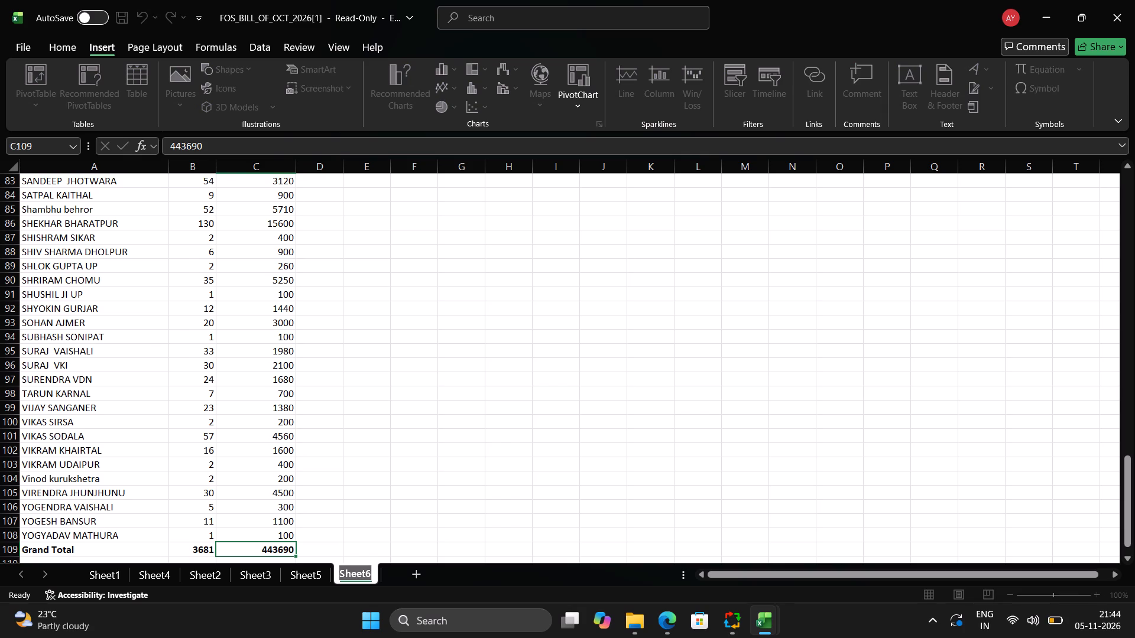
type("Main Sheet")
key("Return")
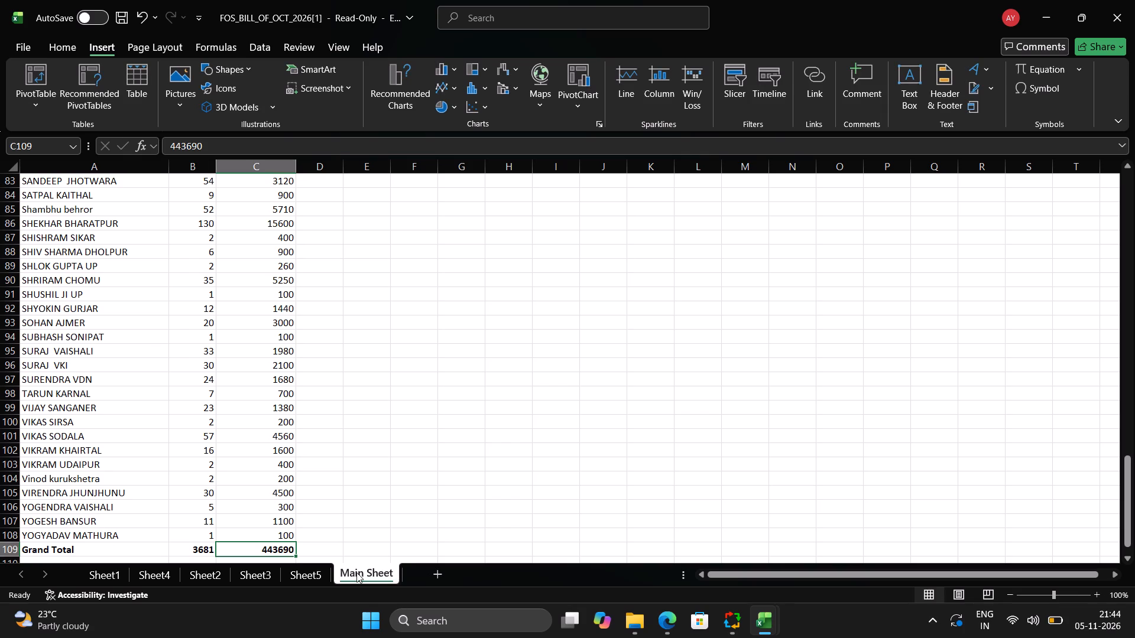
Rename Sheet1 as Master Sheet.
left_click(105, 582)
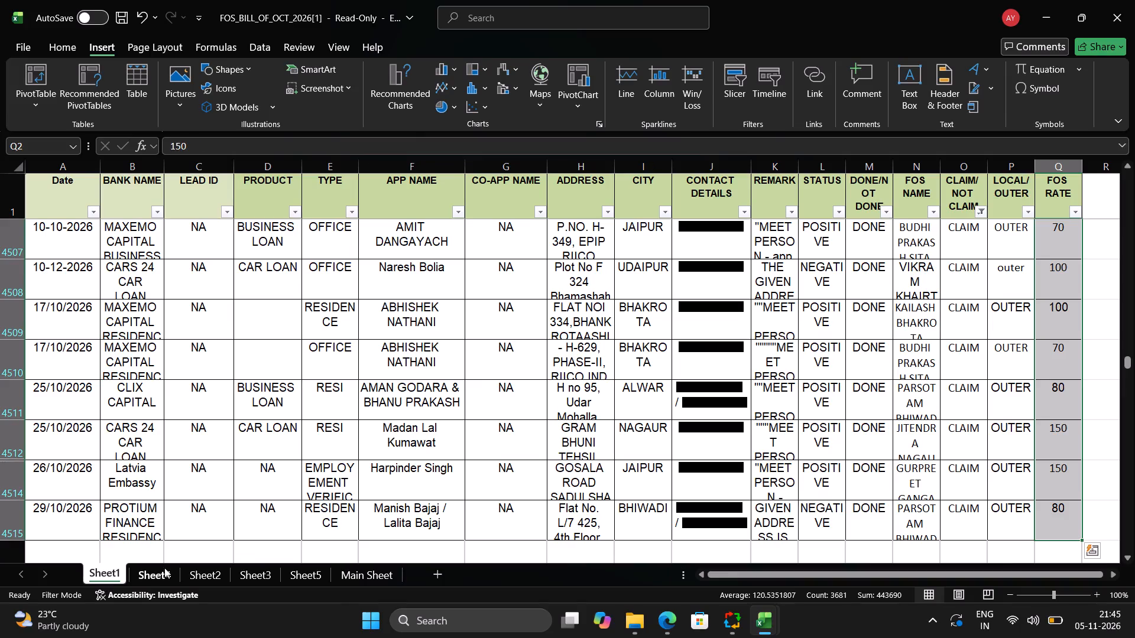
left_click(118, 574)
left_click(118, 574)
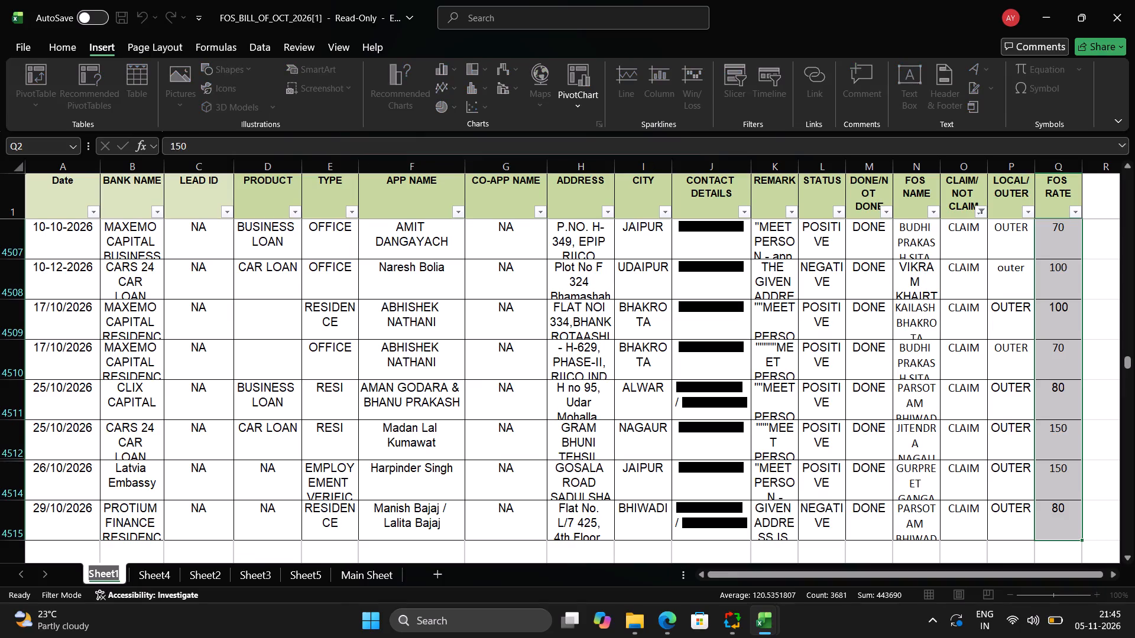
type("Master Sheet")
key("Return")
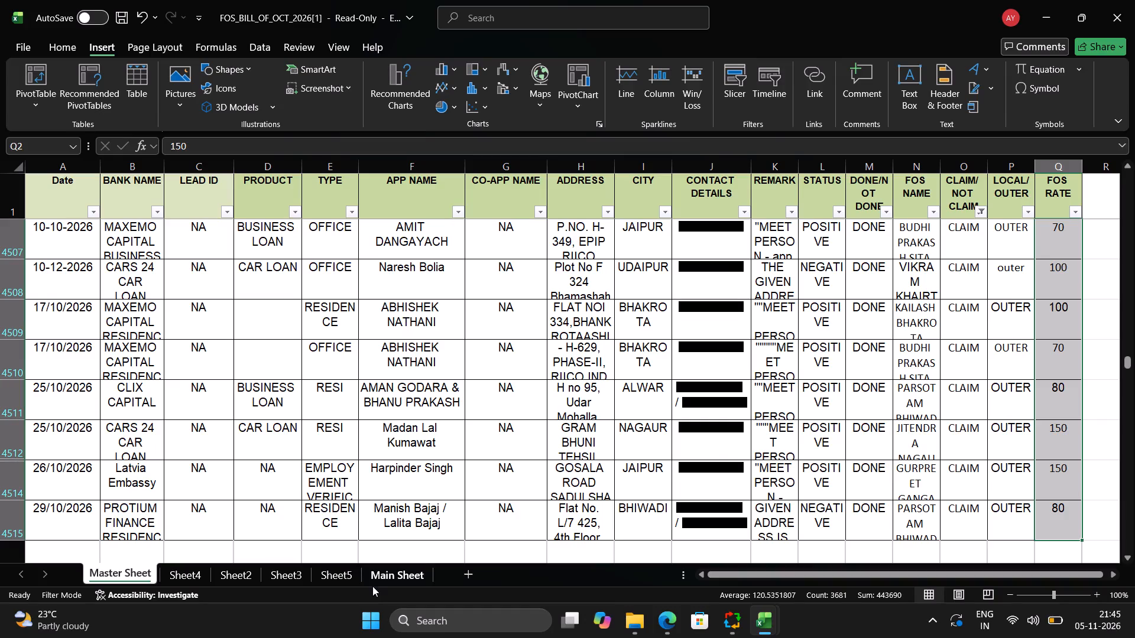
Rename the summary sheet as Salary Sheet.
double_click(395, 574)
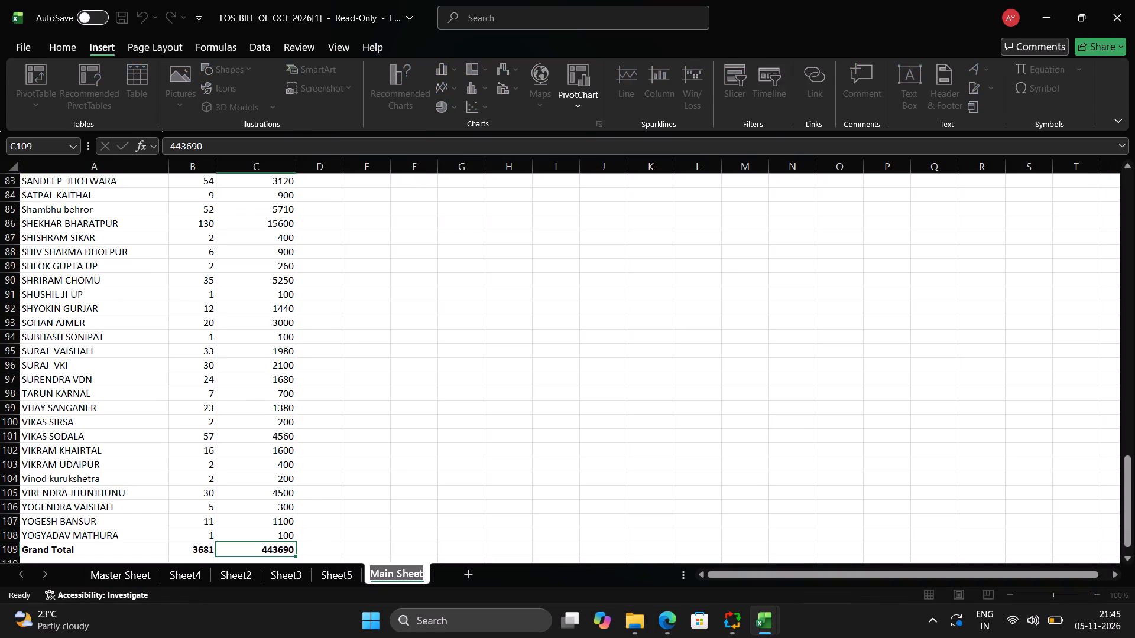
type("Salary Sheet")
key("Return")
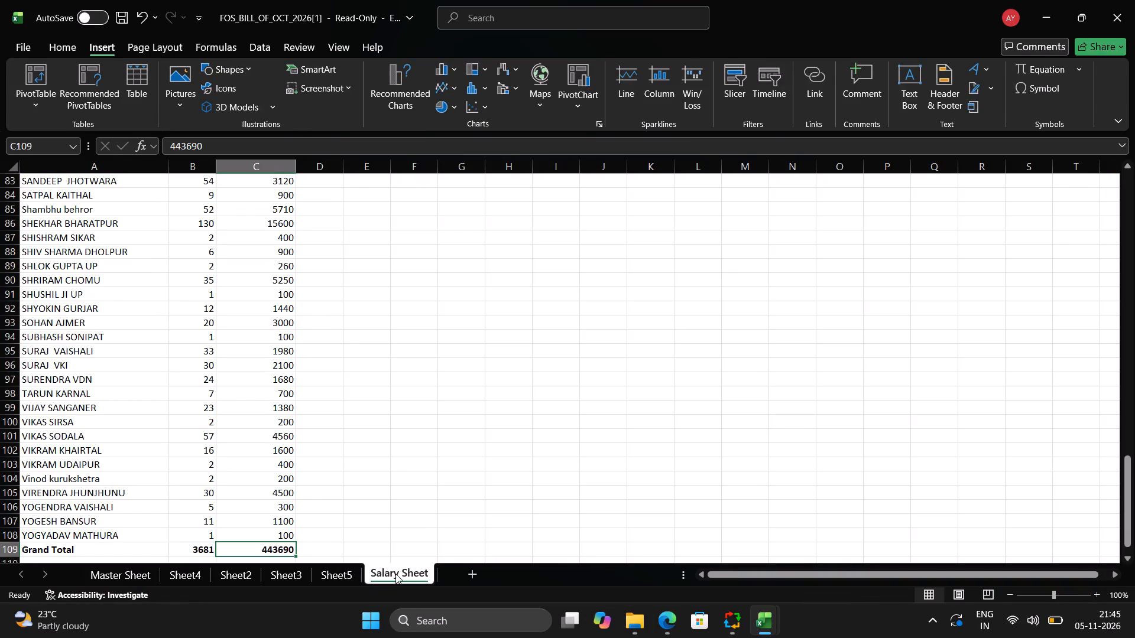
Delete the working sheet Sheet4 from the workbook.
left_click(189, 572)
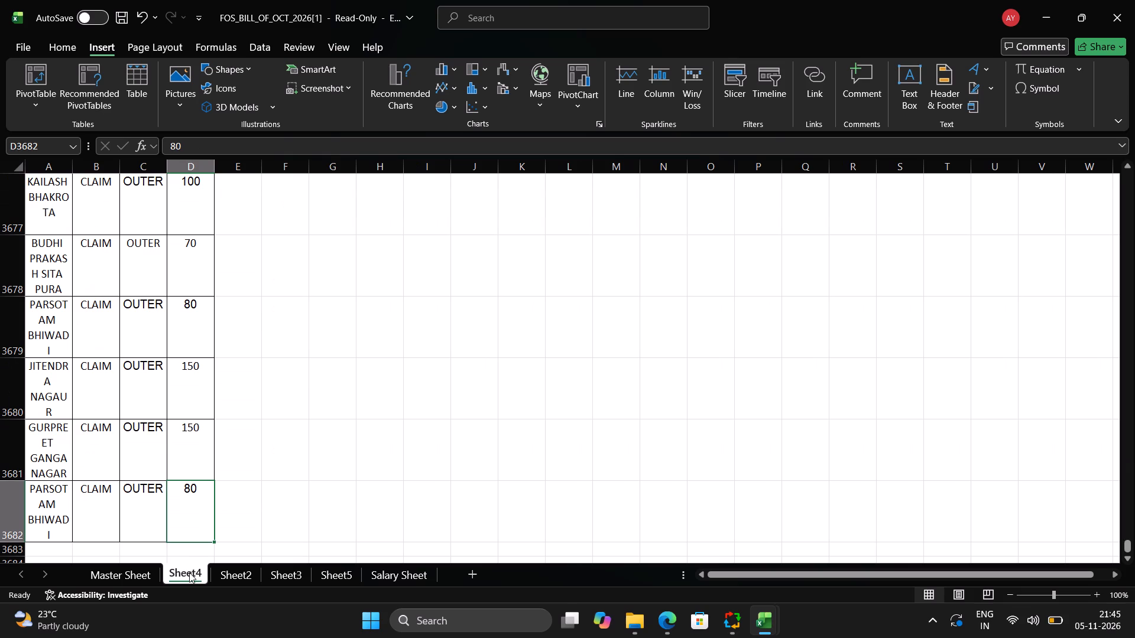
left_click(124, 353)
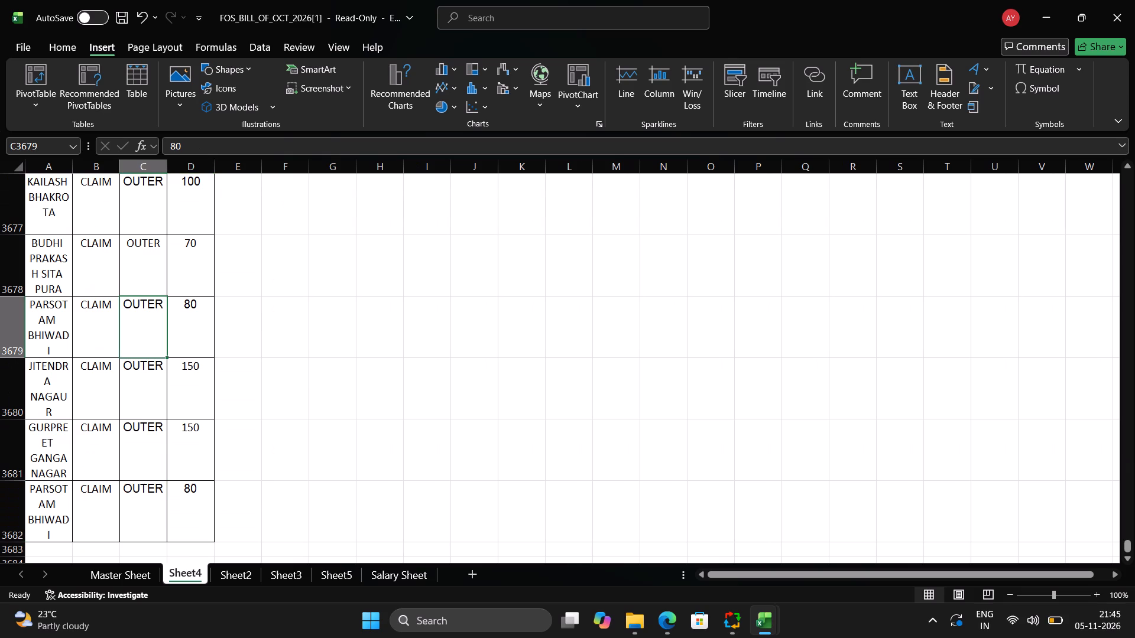
key("ctrl+Left")
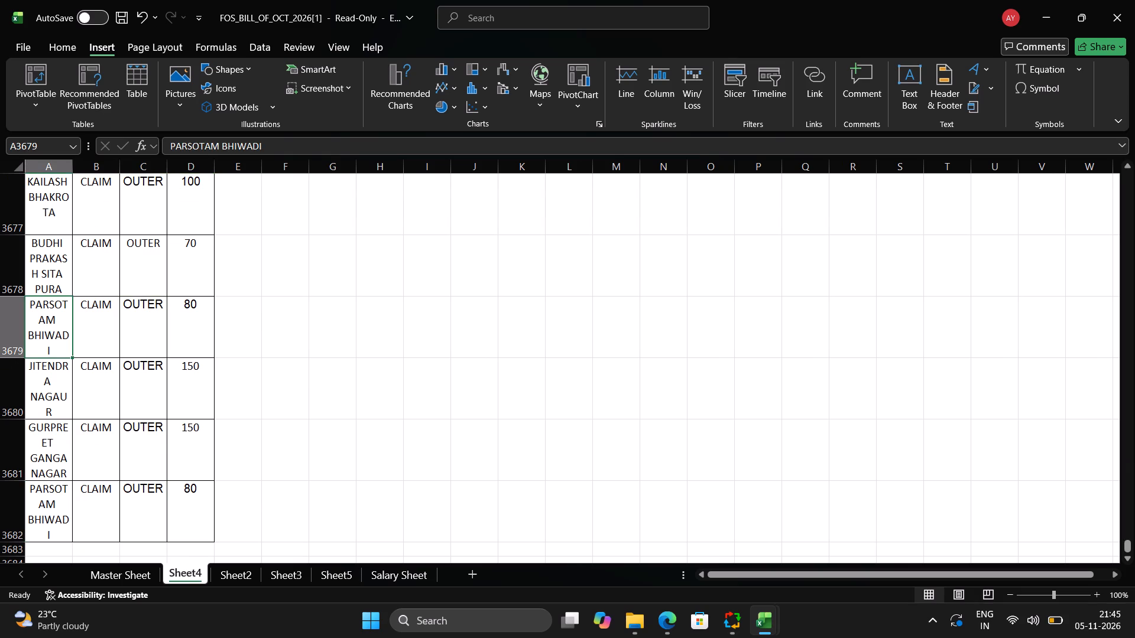
right_click(190, 576)
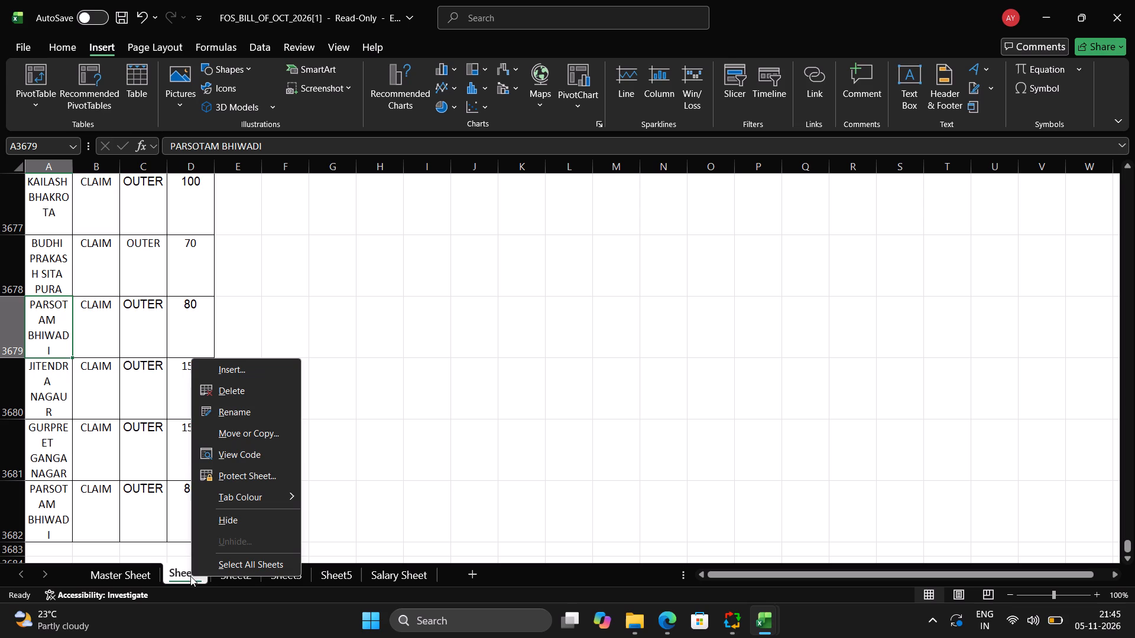
left_click(241, 387)
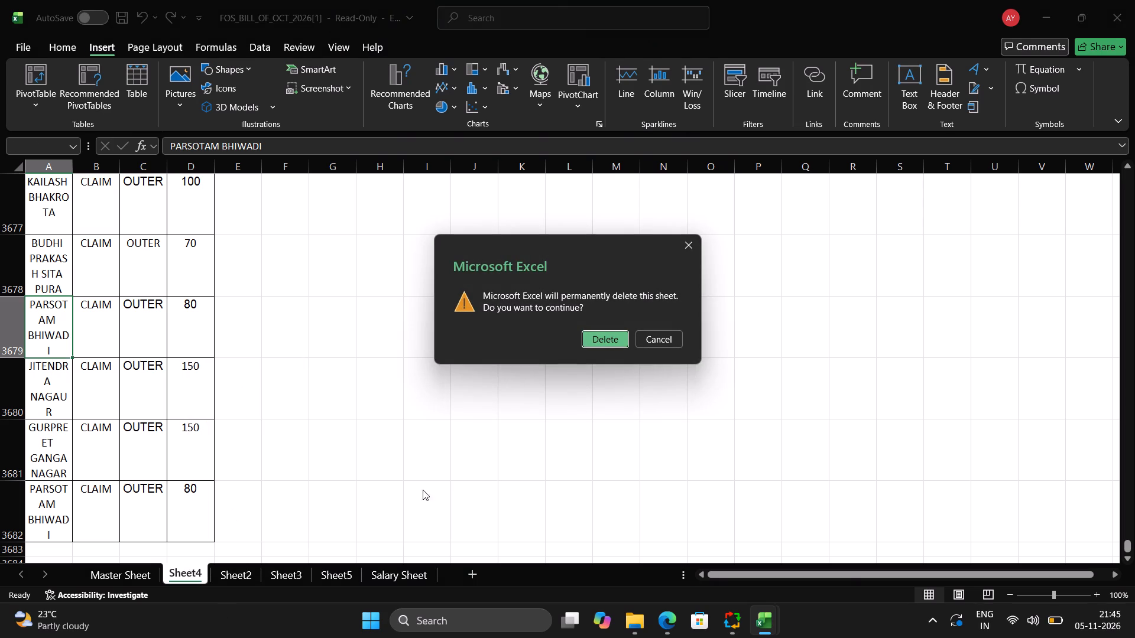
left_click(601, 336)
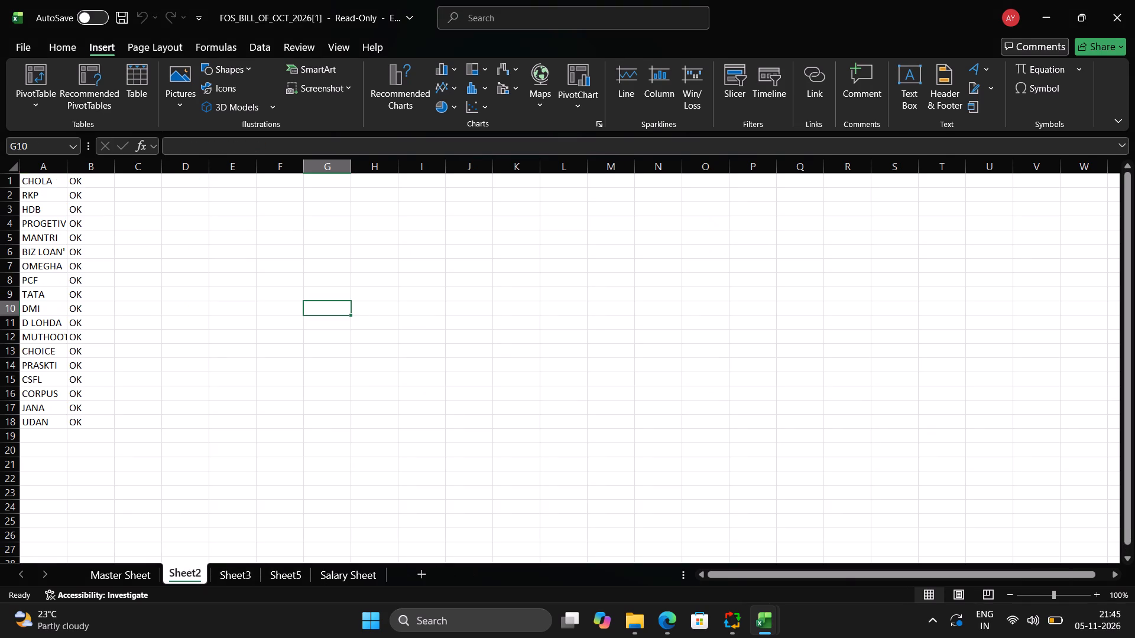
Delete the working sheet Sheet3 from the workbook.
left_click(247, 572)
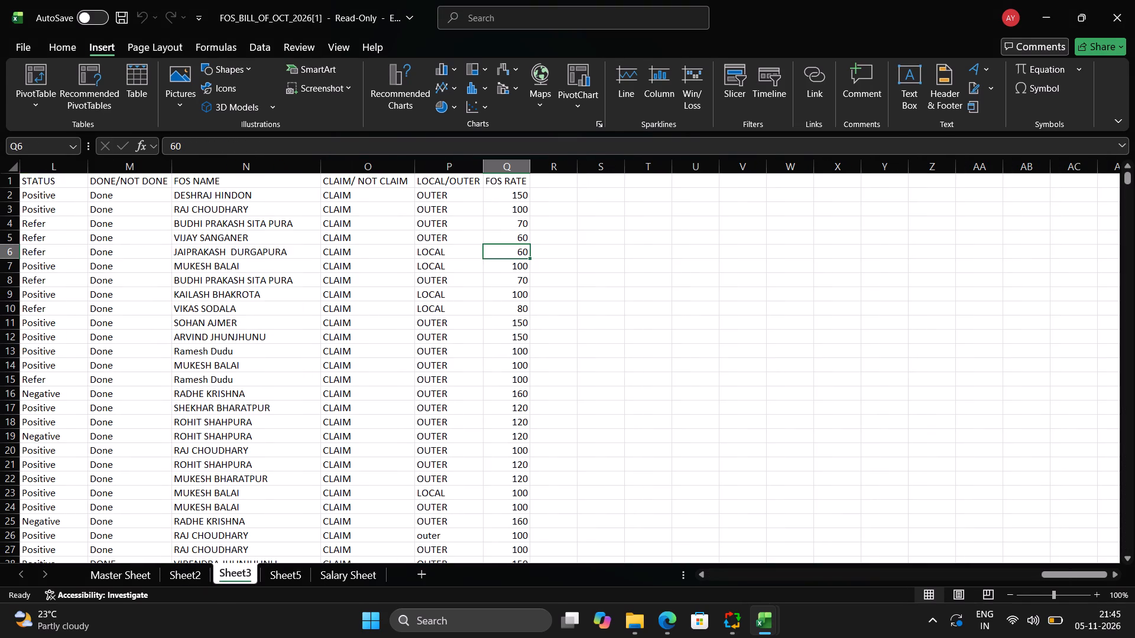
right_click(238, 580)
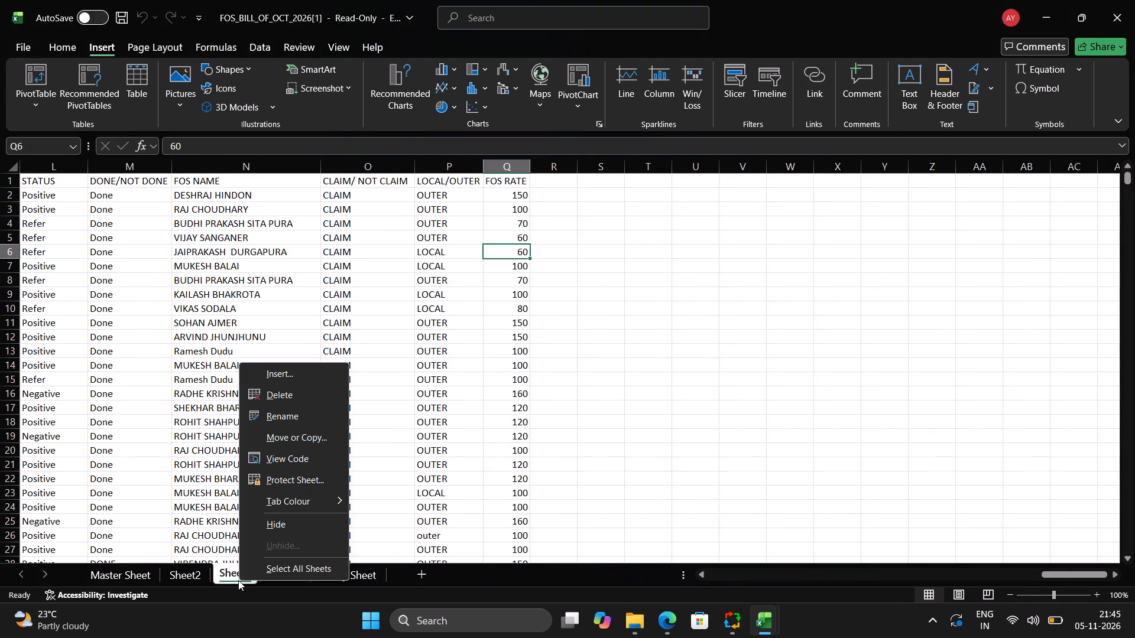
left_click(294, 398)
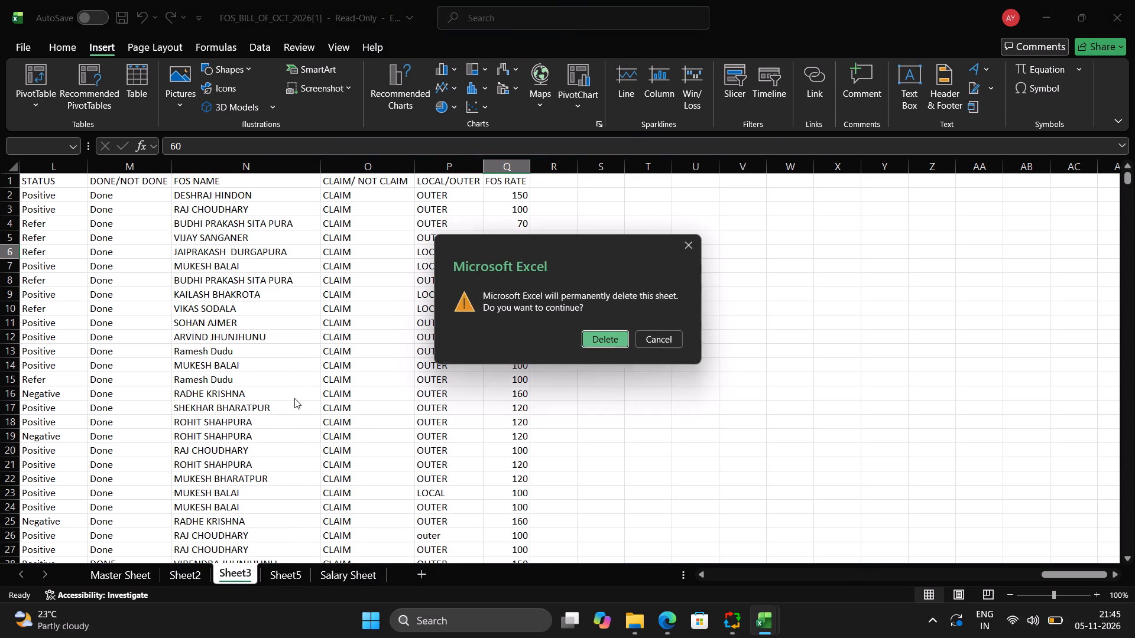
left_click(623, 330)
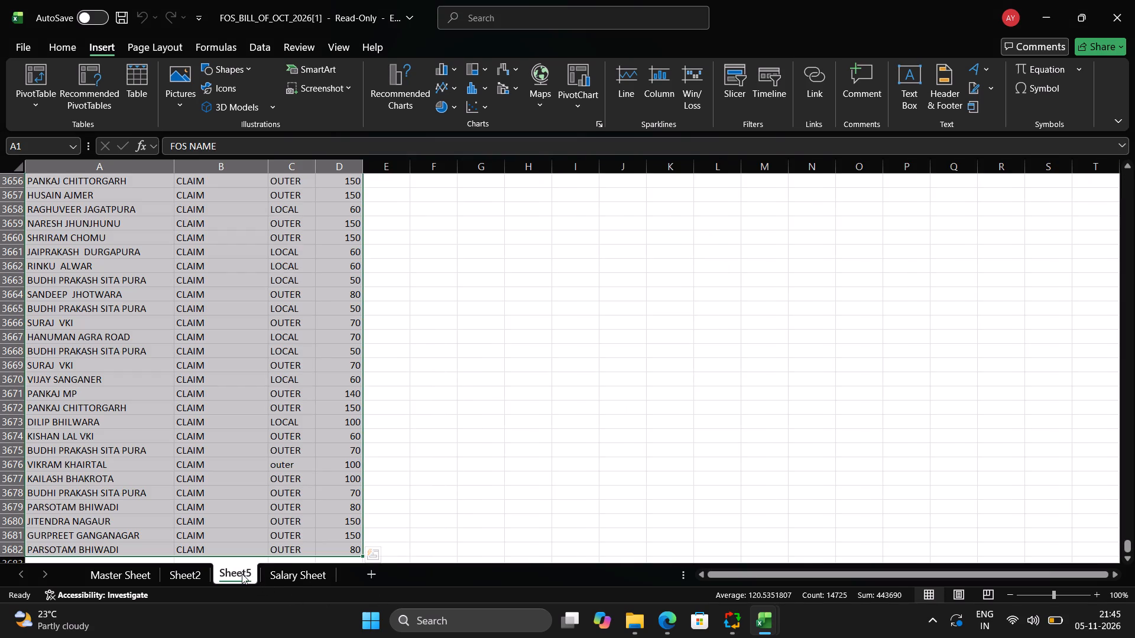
Delete the working sheet Sheet5 from the workbook.
right_click(242, 574)
left_click(286, 394)
left_click(601, 344)
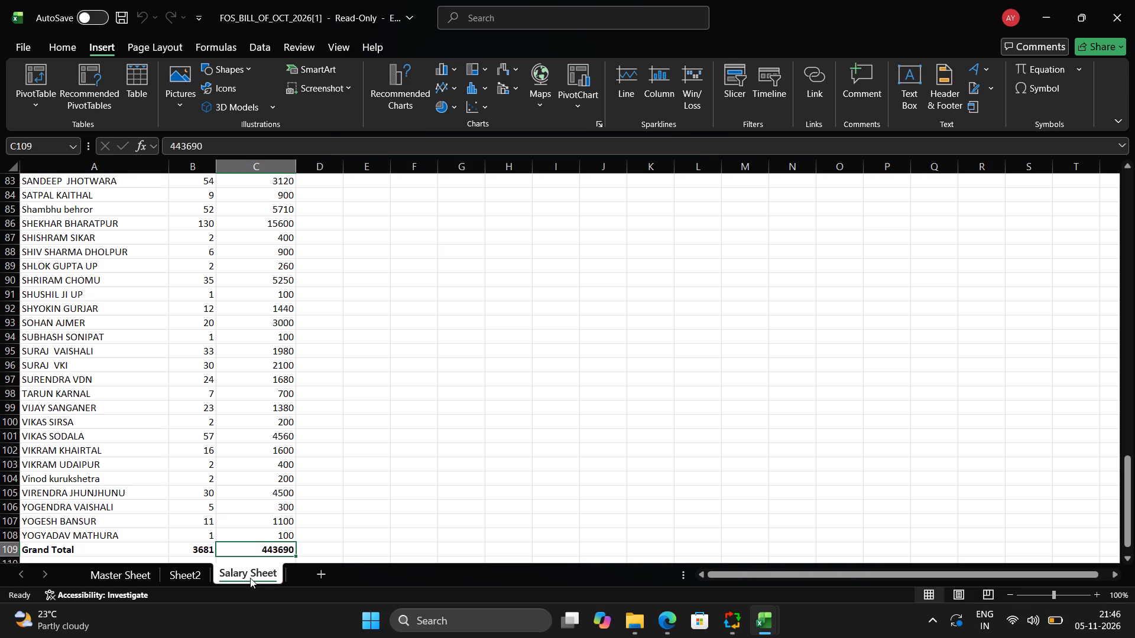
Move the Salary Sheet ahead of the Master Sheet so it comes first in the workbook.
left_click_drag(250, 578, 249, 578)
left_click_drag(249, 578, 154, 577)
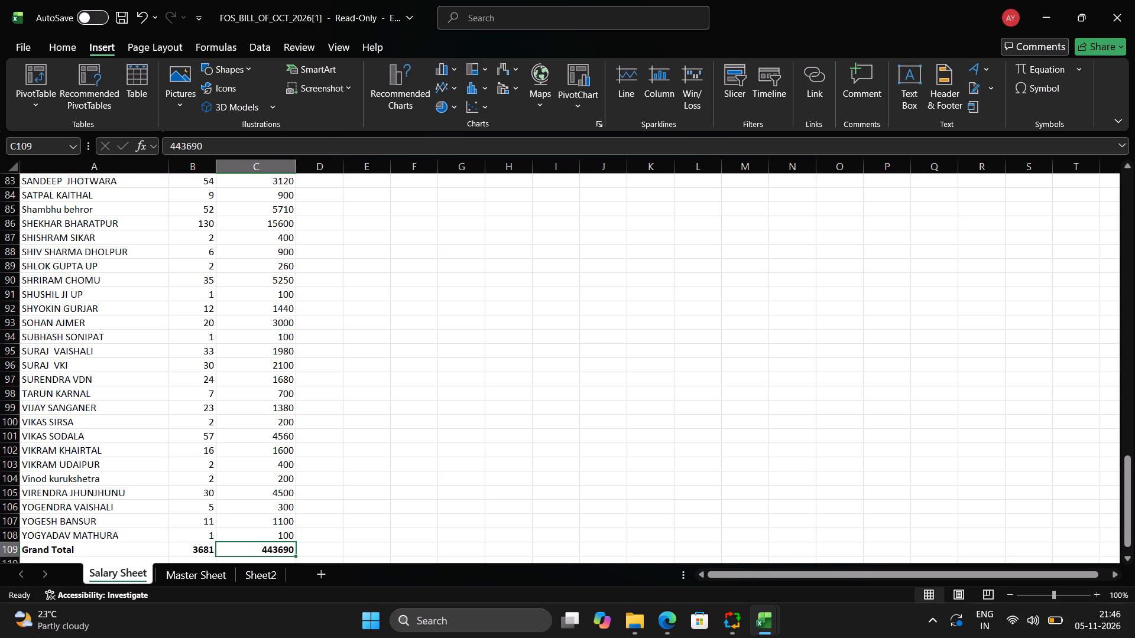
Add the column headers Advance in D1 and Net Pay in E1 of the Salary Sheet.
key("ctrl+Up")
key("Right")
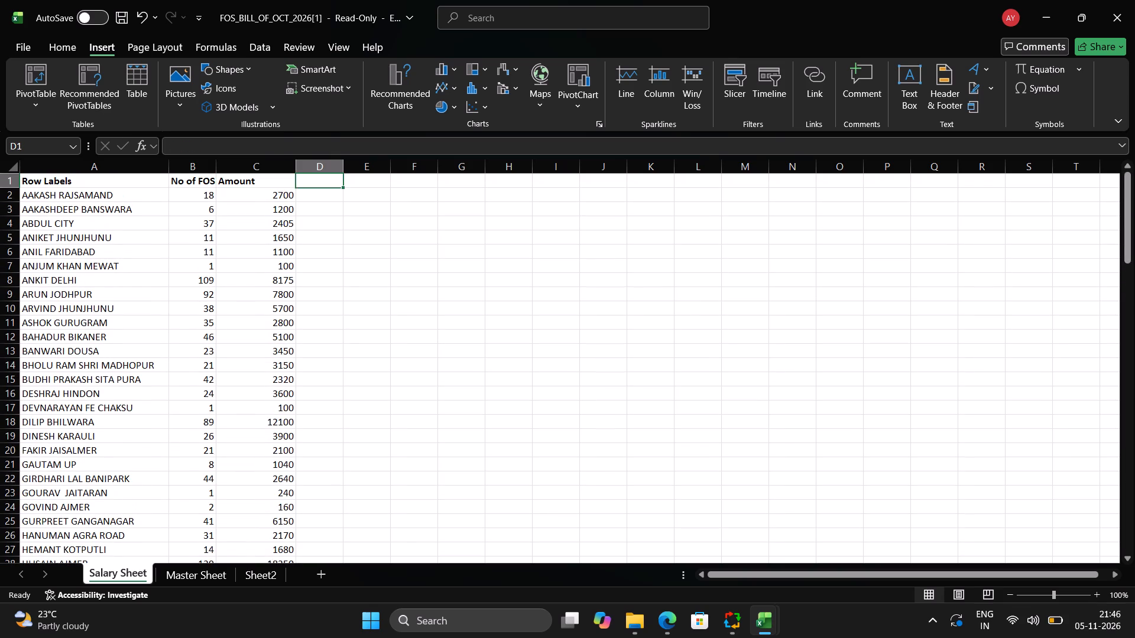
type("Advance")
key("Return")
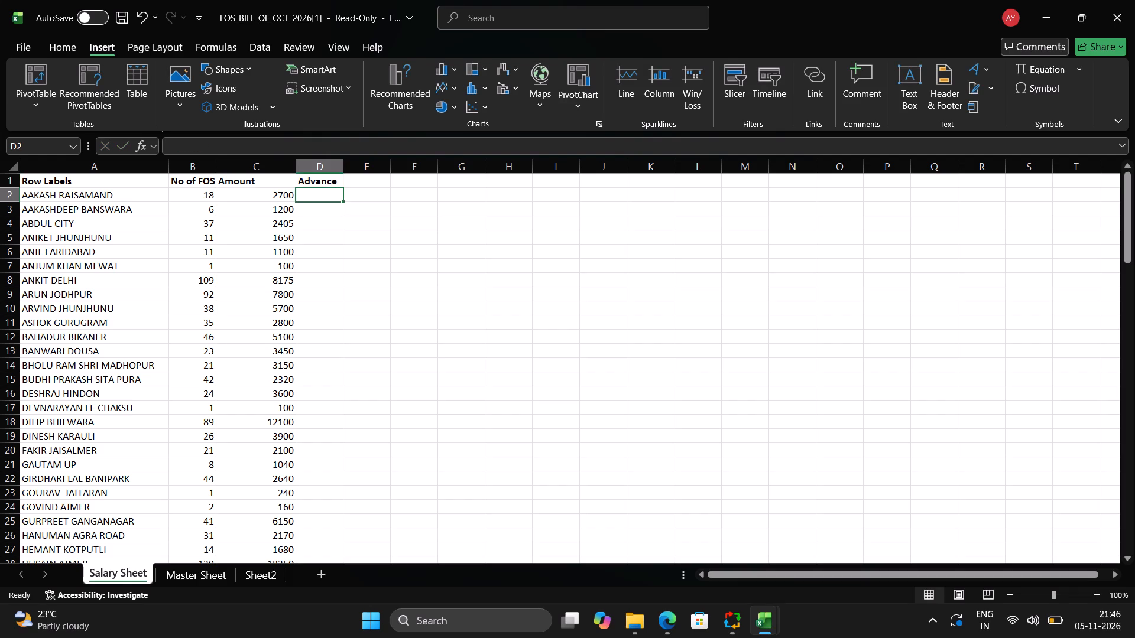
key("Up")
key("Right")
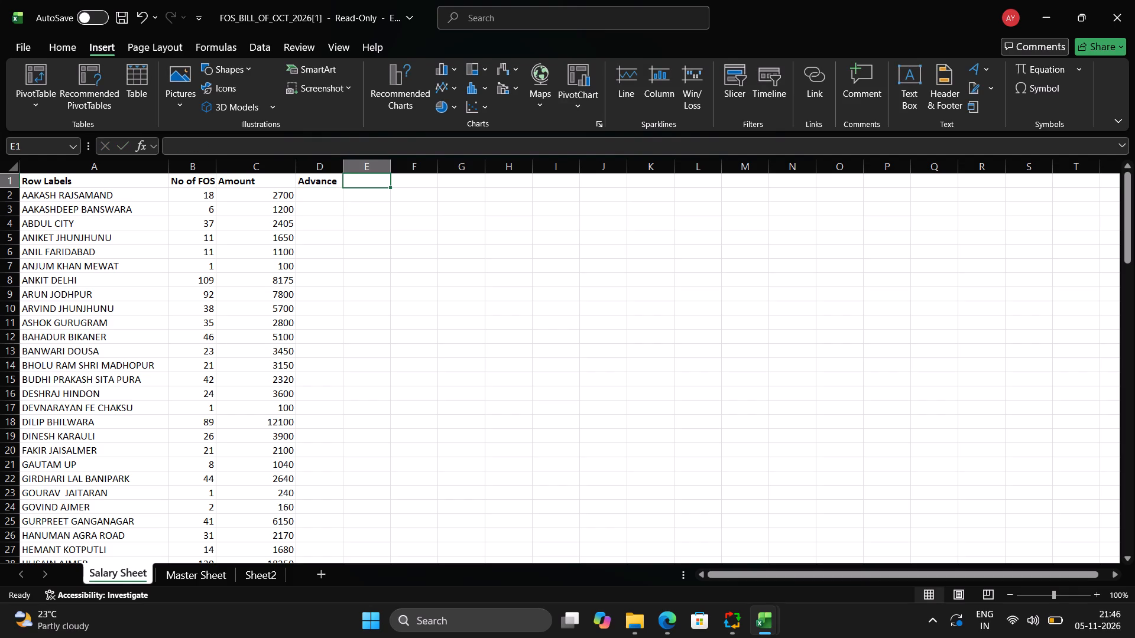
type("Net")
key("space")
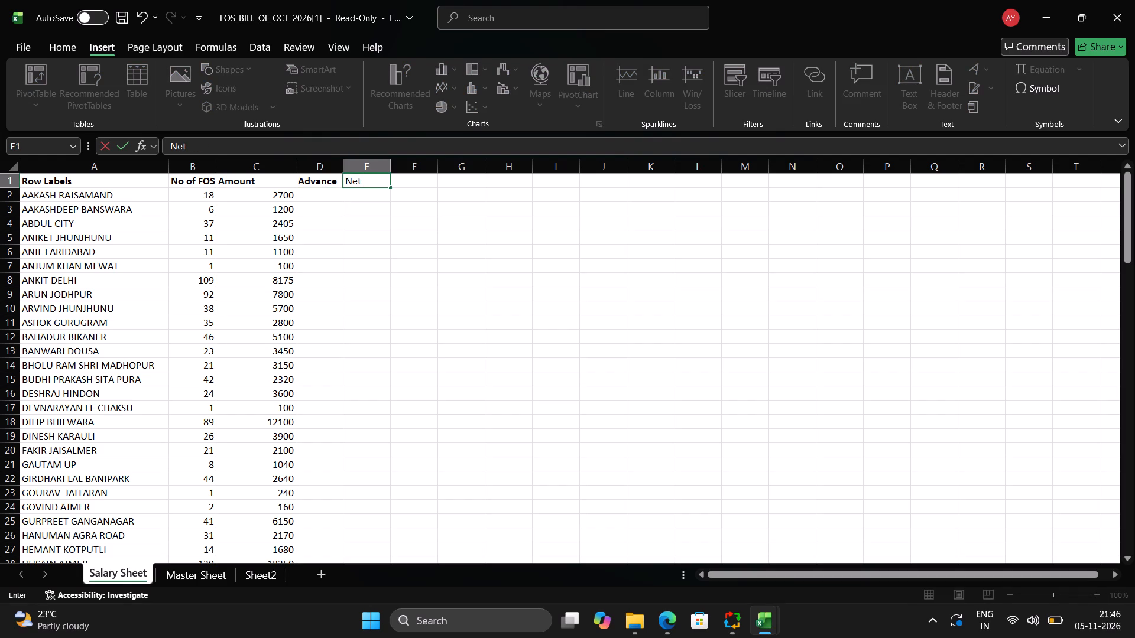
type("Pay")
key("Return")
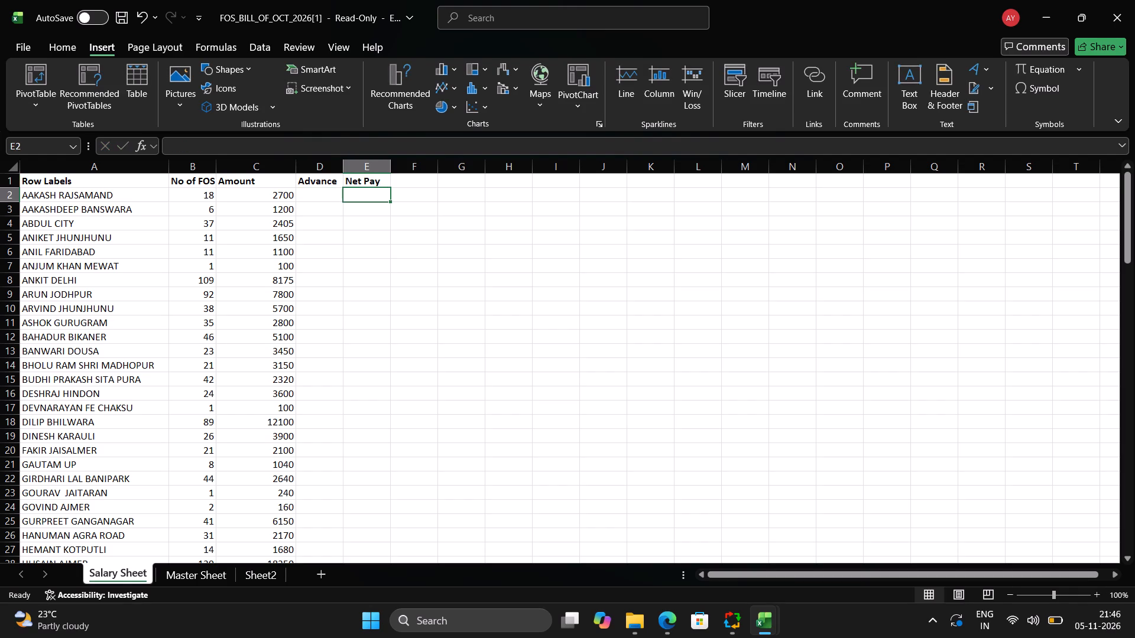
Copy the Grand Total sum formula from B109 into C109:E109 for the Amount, Advance and Net Pay columns.
key("Left")
key("Left")
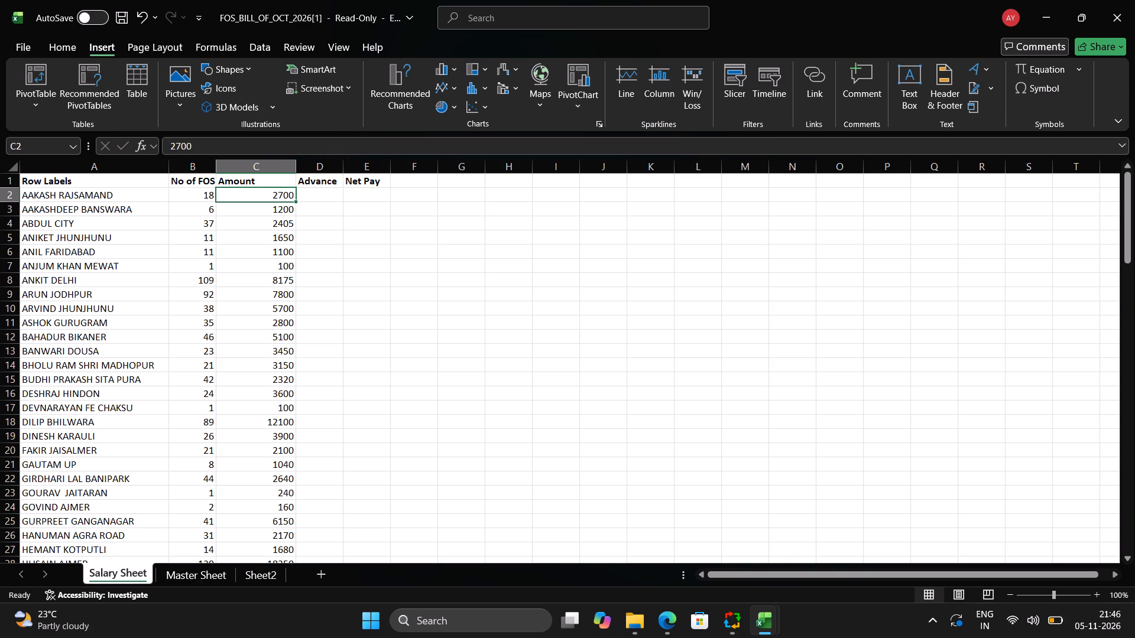
key("ctrl+Down")
key("Right")
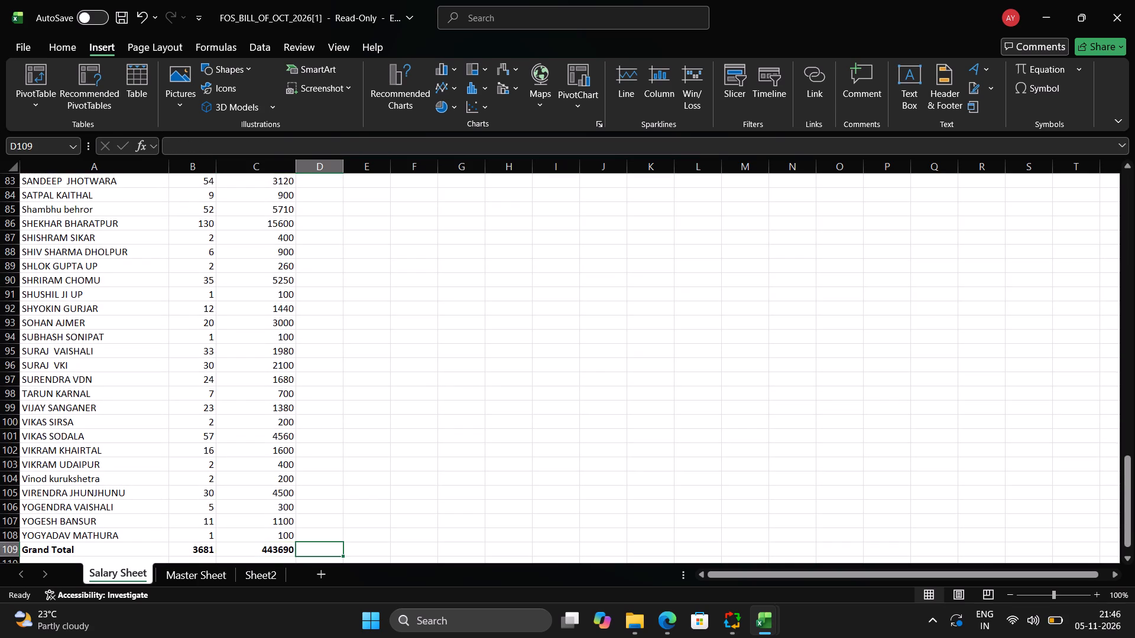
key("Left")
key("Left")
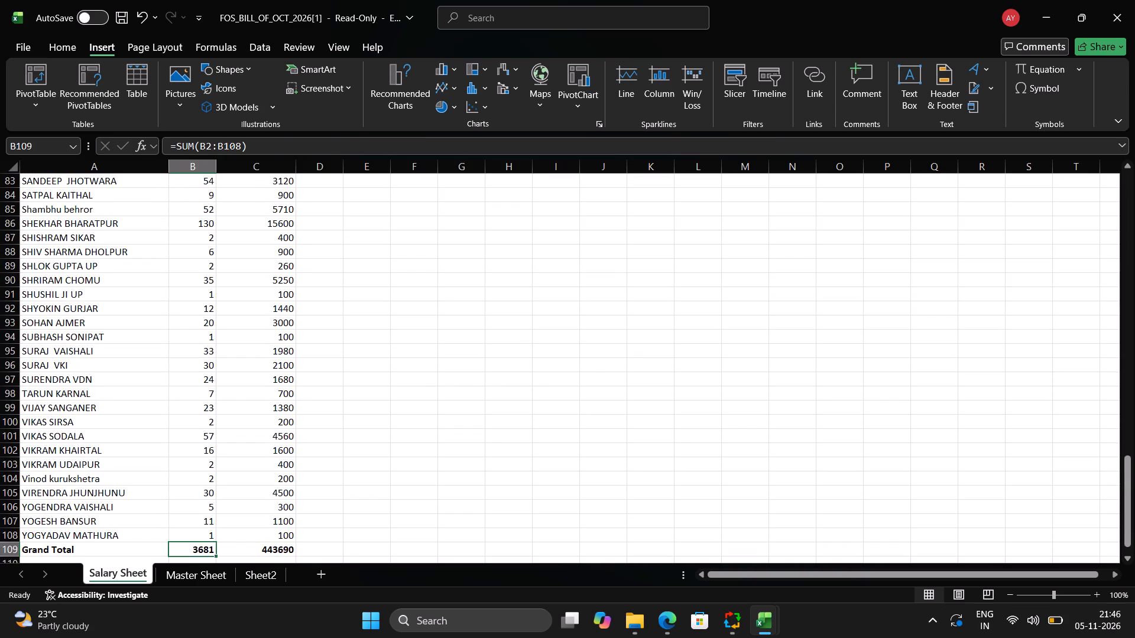
key("ctrl+c")
key("Right")
key("shift+Right")
key("shift+Right")
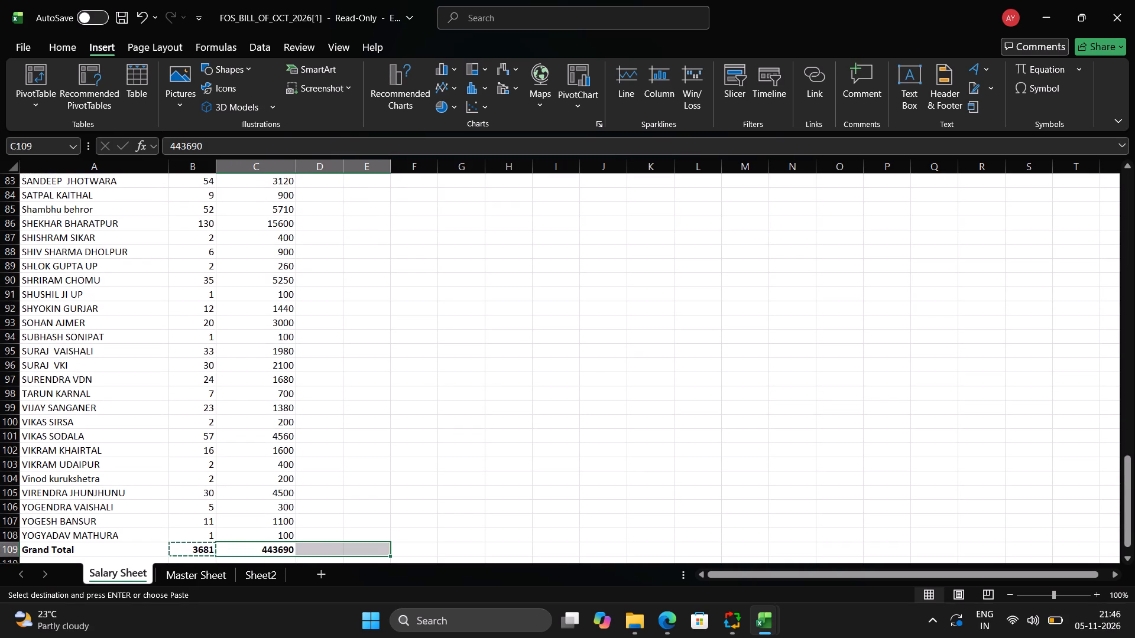
key("Return")
Apply all borders to the whole salary table, from the header row through the Grand Total row, columns A to E.
key("Up")
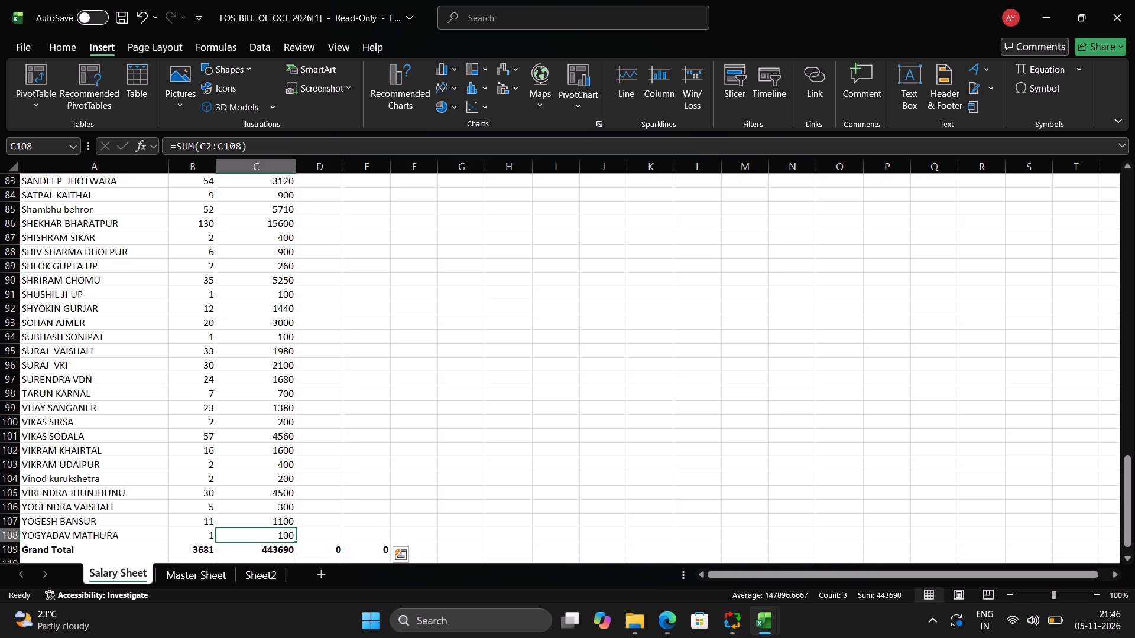
key("ctrl+Up")
key("Up")
key("Left")
key("Left")
key("Left")
key("shift+Right")
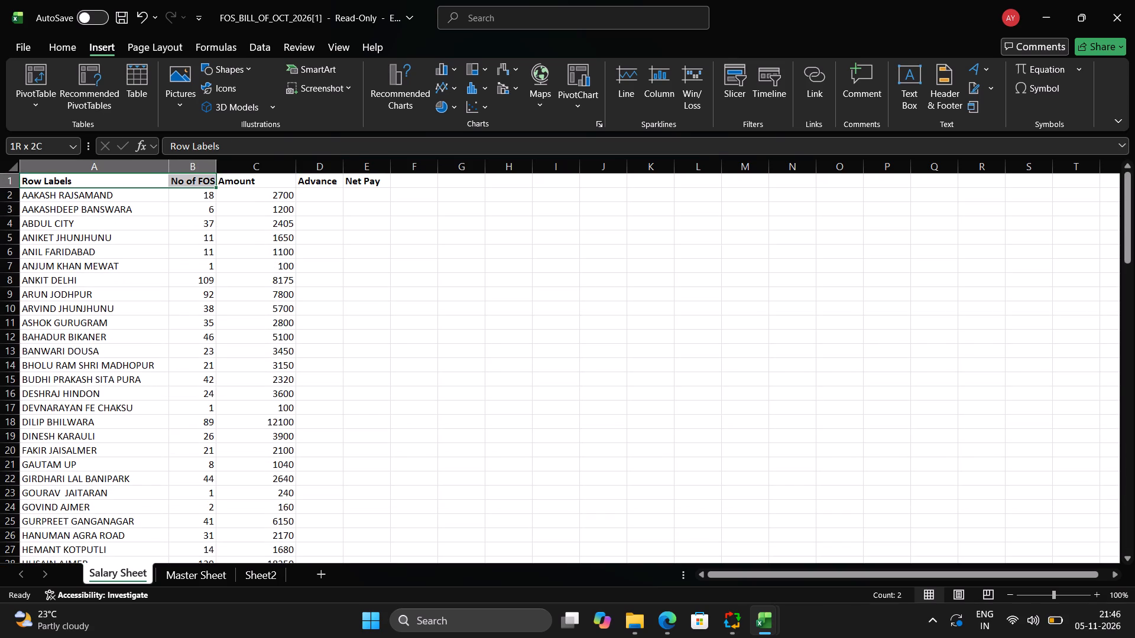
key("shift+Right")
key("shift+Right")
key("shift+Right")
key("ctrl+shift+Down")
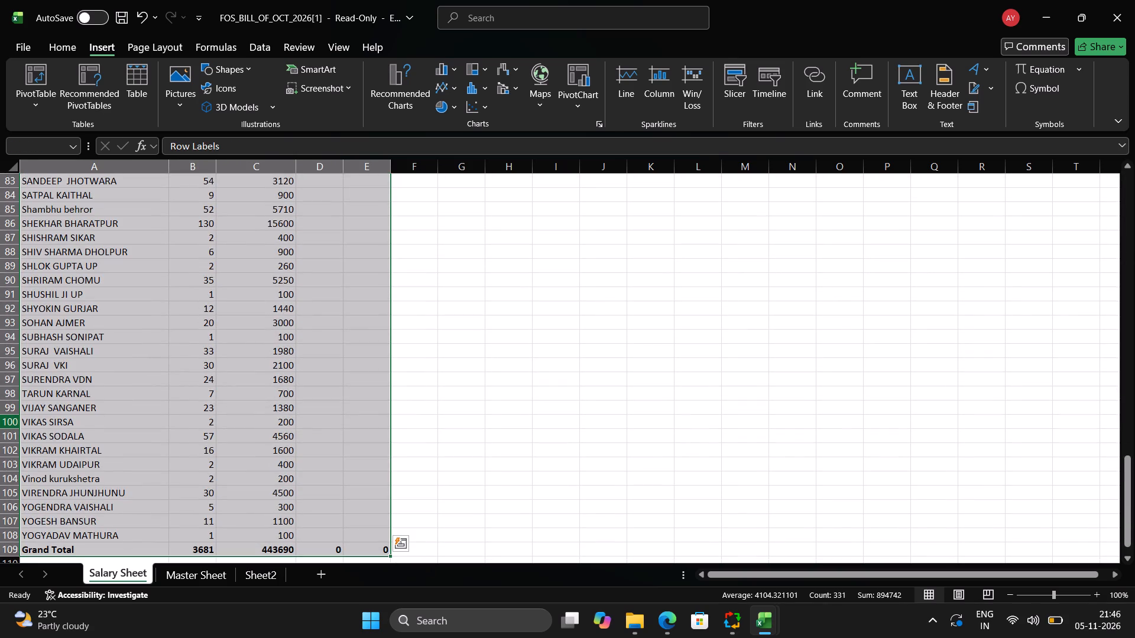
left_click(66, 46)
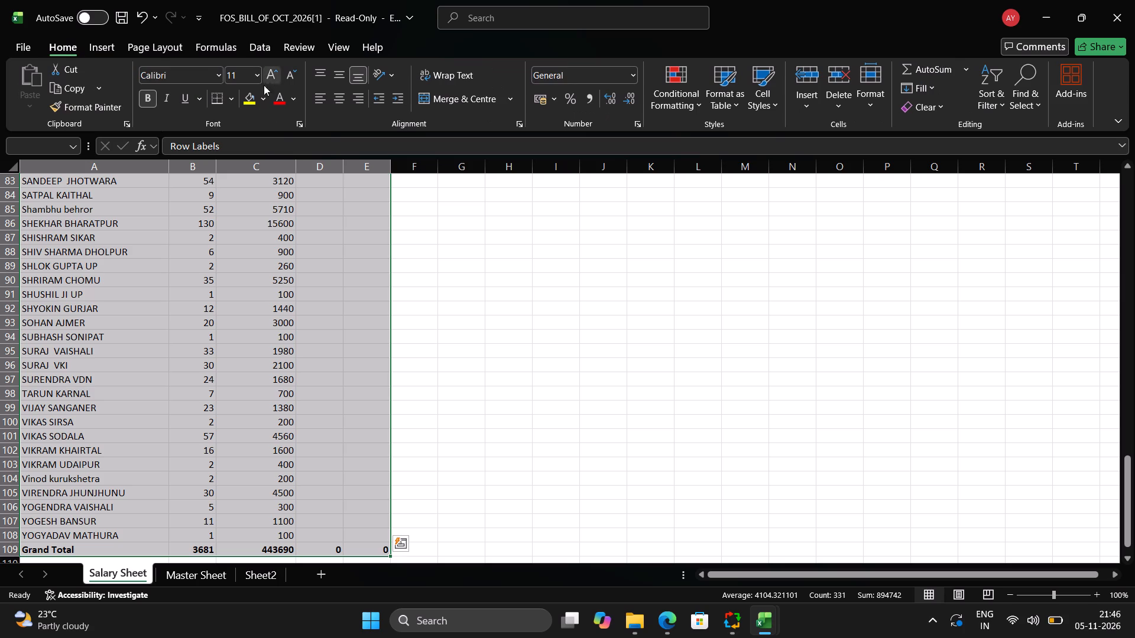
left_click(227, 102)
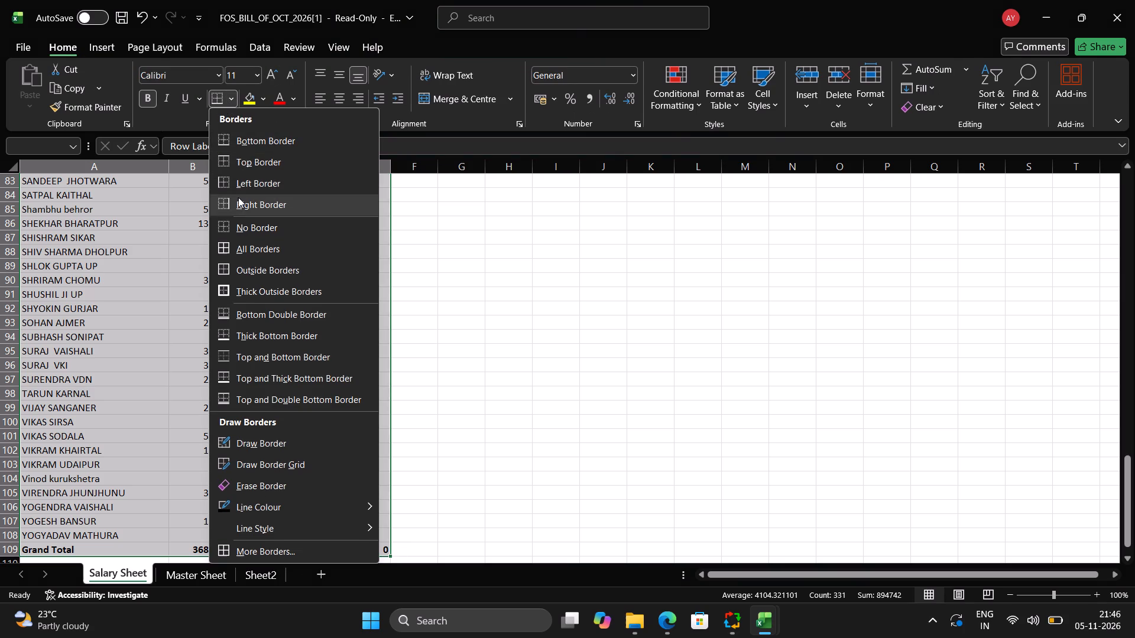
left_click(243, 252)
left_click(307, 232)
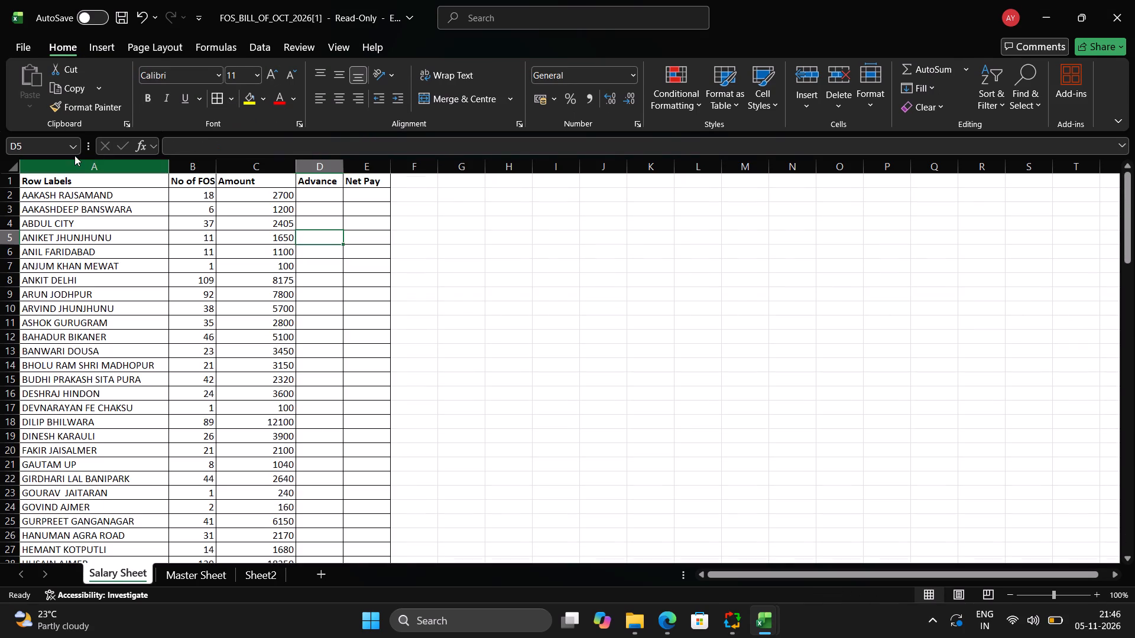
Widen column B so the No of FOS header fits with extra room.
left_click_drag(215, 168, 231, 169)
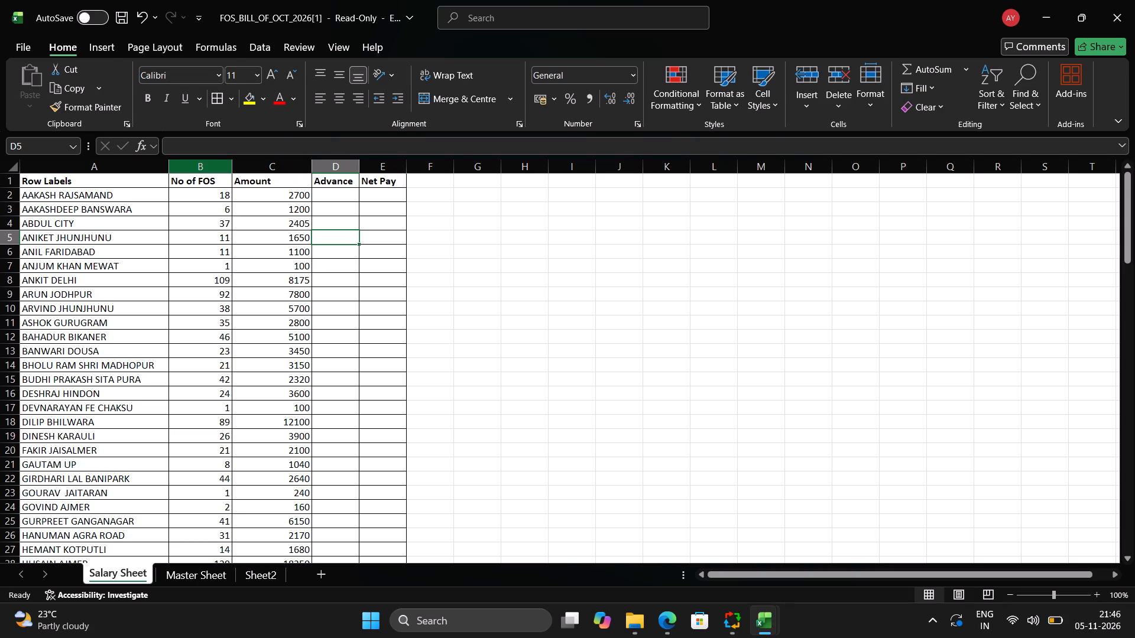
left_click(343, 194)
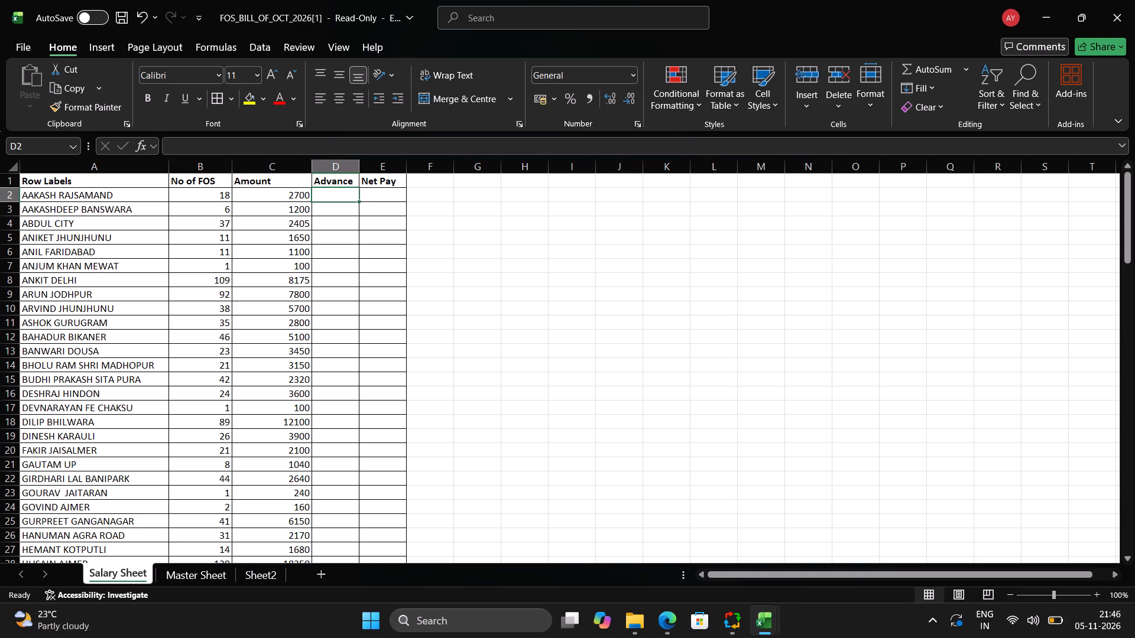
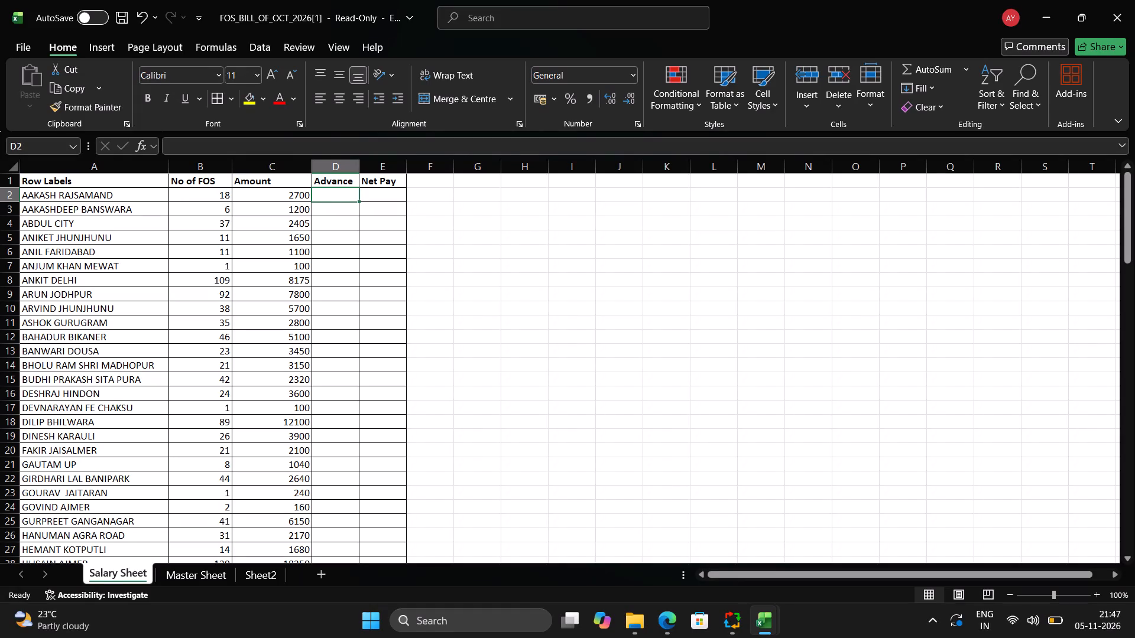
Enter +200 in cell D16, the Advance column of row 16 in the Salary Sheet.
left_click(62, 398)
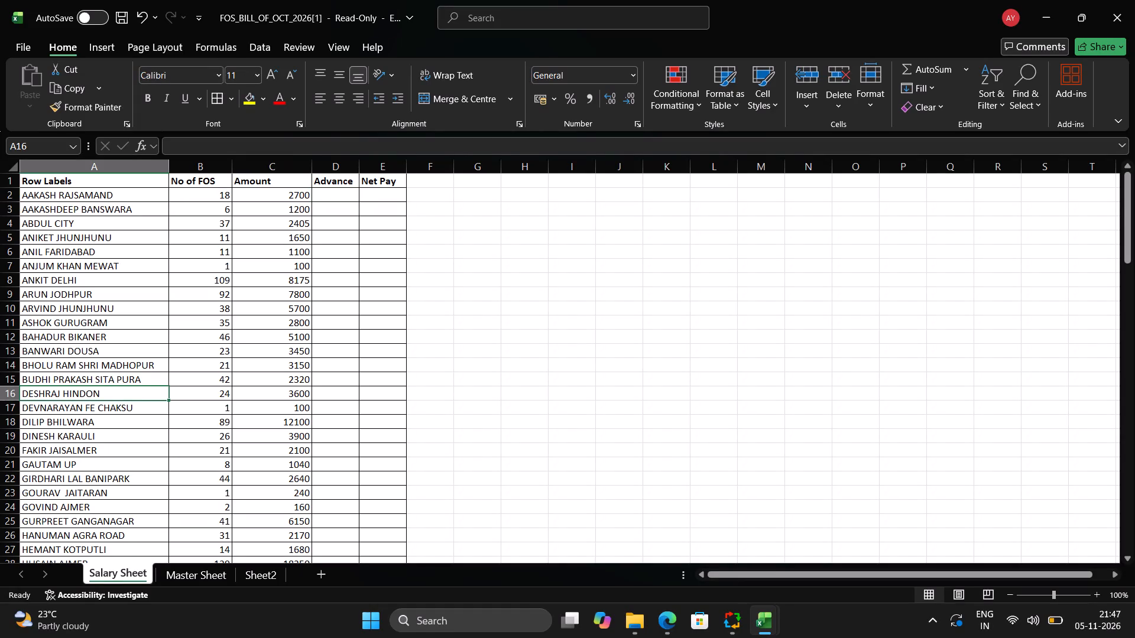
key("Right")
key("Right")
key("Right")
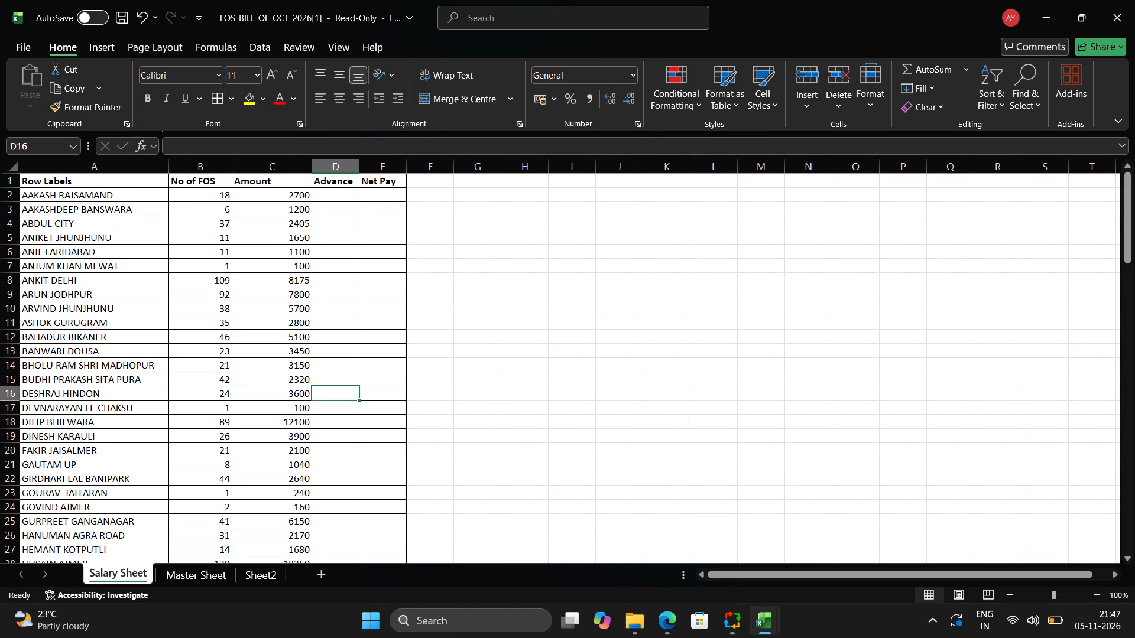
type("+200")
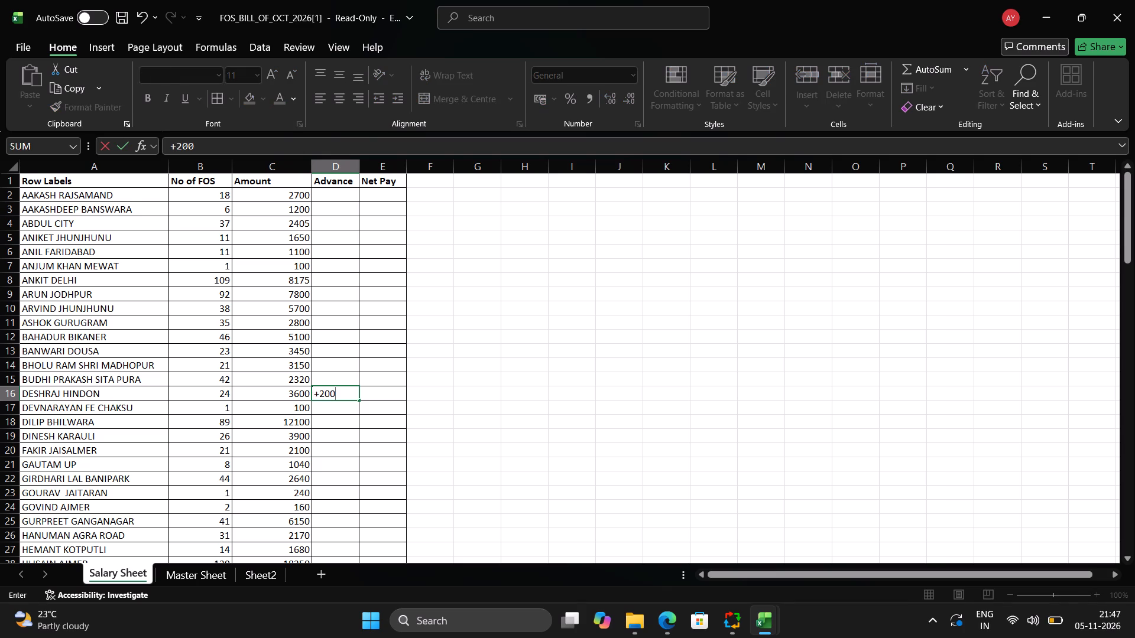
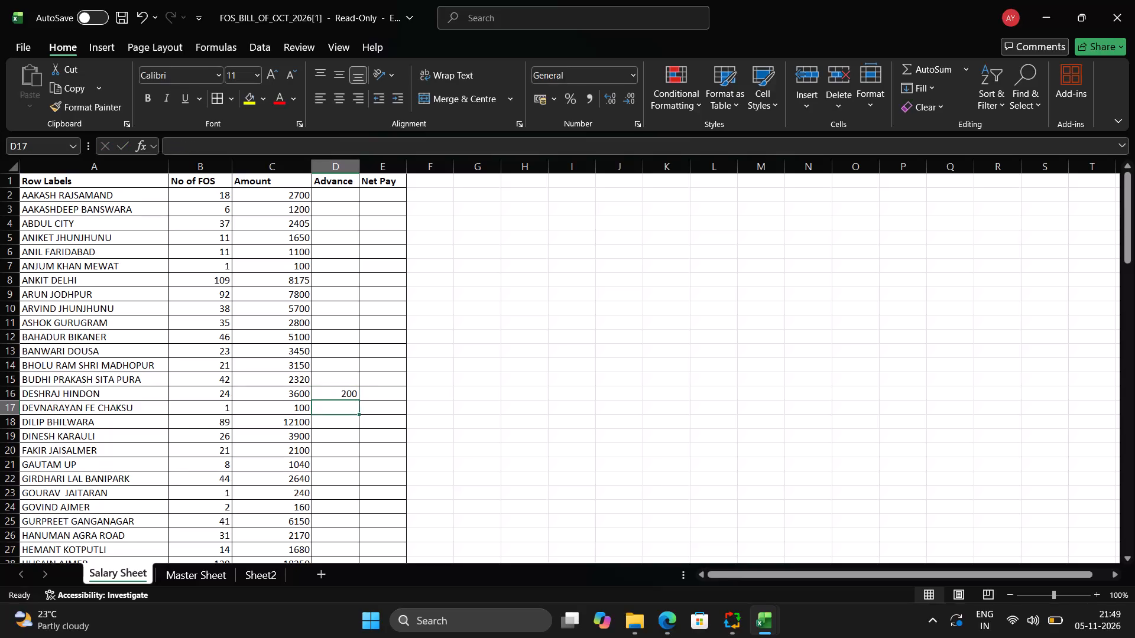
Look through the Salary Sheet names below row 17, down to about row 52, for the next Advance entry's row.
key("Down")
key("Down")
key("Down")
key("Down")
key("Down")
key("Down")
key("Down")
key("Down")
key("Down")
key("Down")
key("Down")
key("Down")
key("Down")
key("Down")
key("Down")
key("Down")
key("Down")
key("Down")
key("Down")
key("Down")
key("Down")
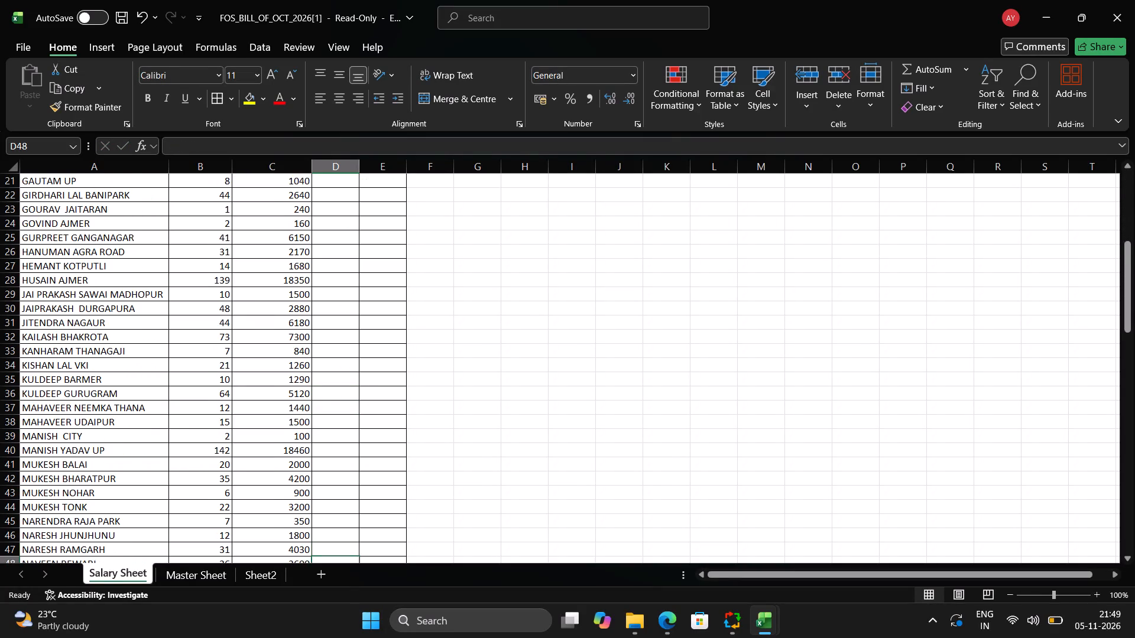
key("Down")
key("Down")
key("Down")
key("Down")
key("Up")
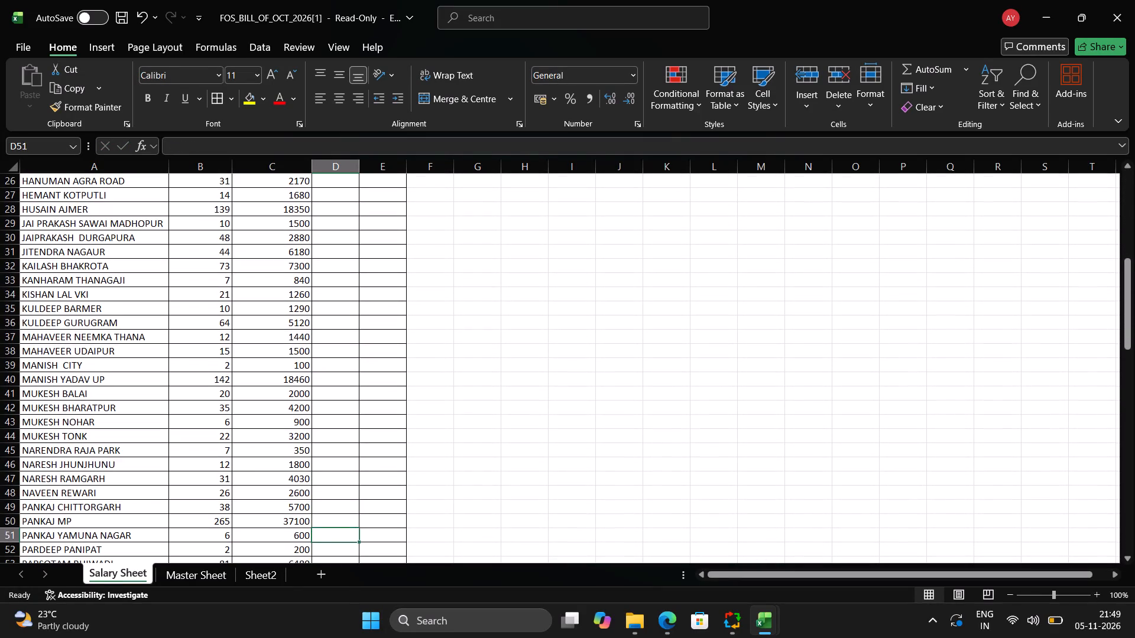
key("Up")
key("Up")
key("Up")
key("Up")
key("Up")
key("Up")
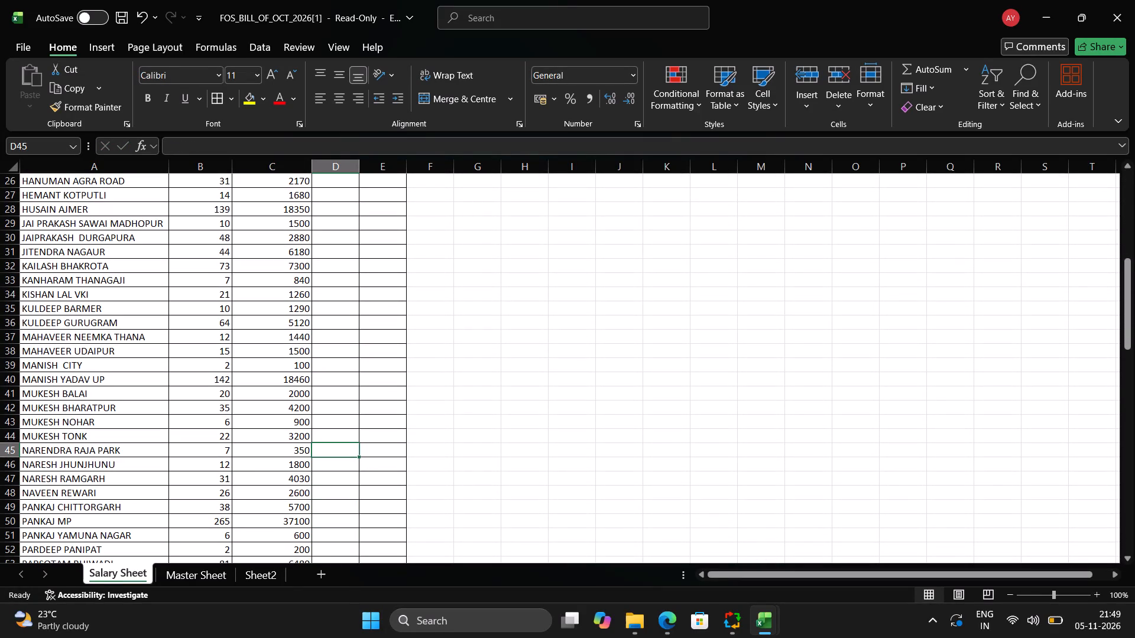
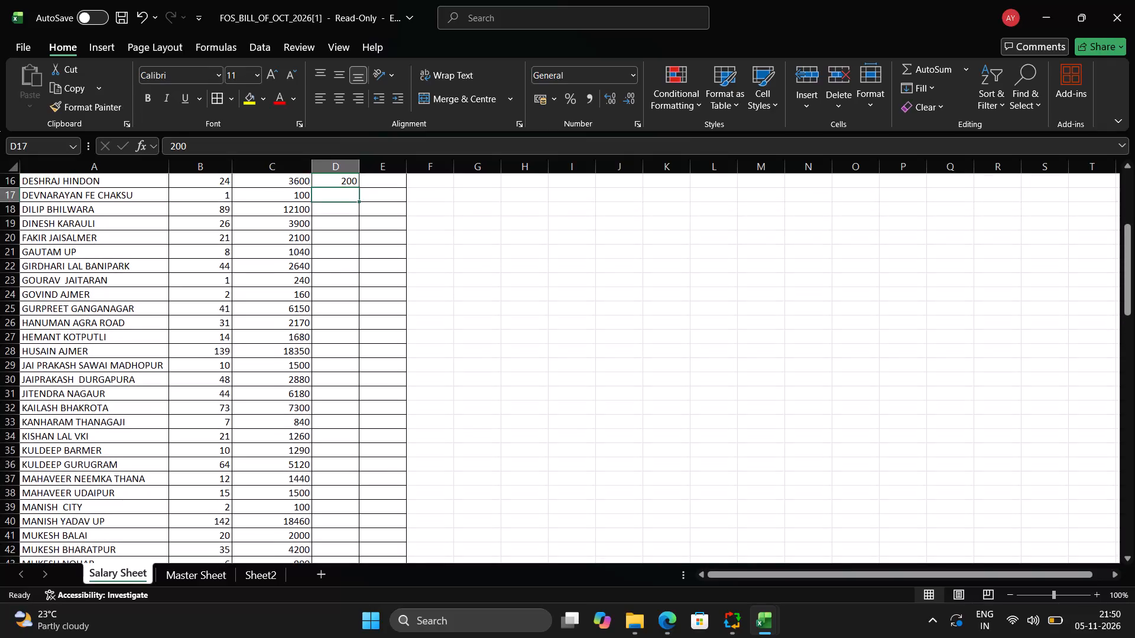
Enter an Advance of 500 for the Bikaner entry in row 12 of the Salary Sheet.
key("Down")
key("Down")
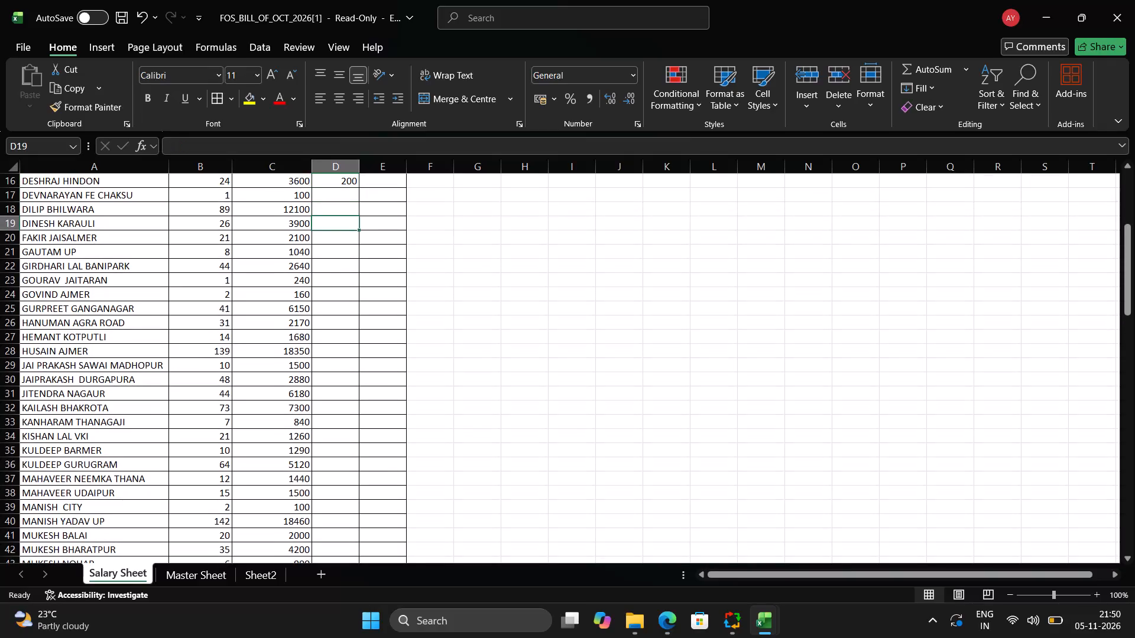
key("Down")
key("Up")
key("Up")
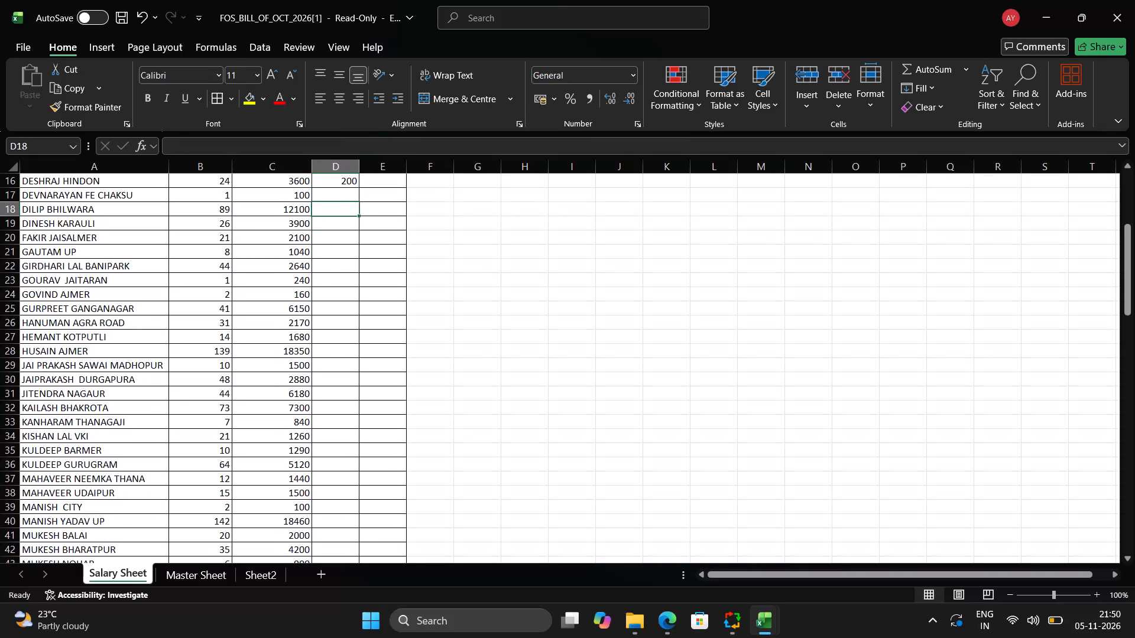
key("ctrl+Up")
key("ctrl+Up")
key("Down")
key("Down")
key("Down")
key("Down")
key("Down")
key("Down")
key("Down")
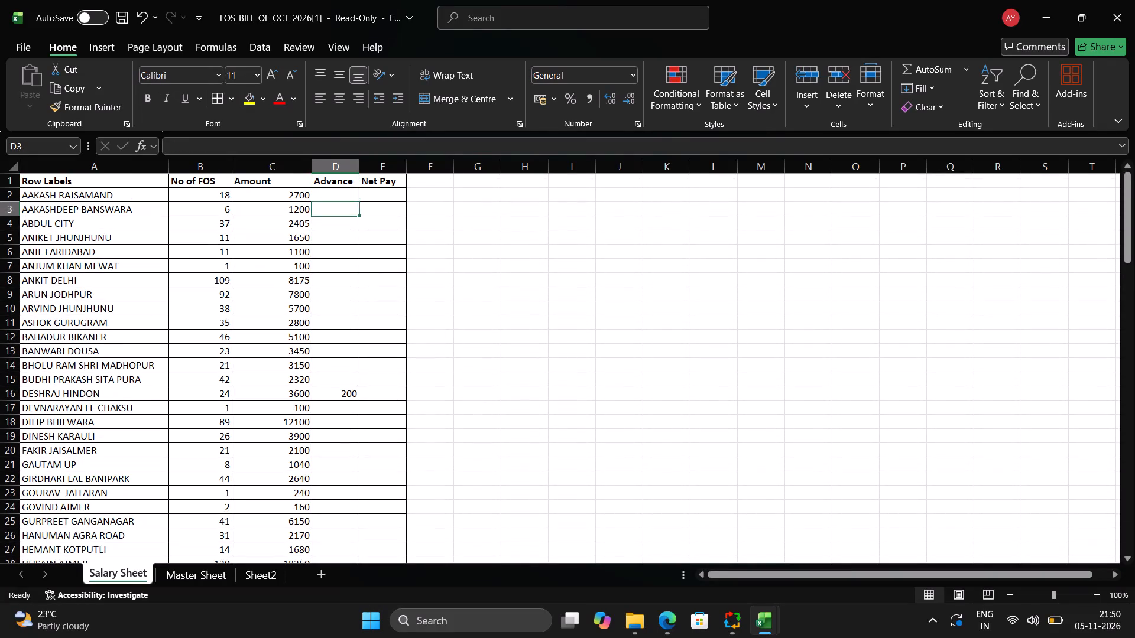
key("Down")
key("Down")
key("Down")
key("Down")
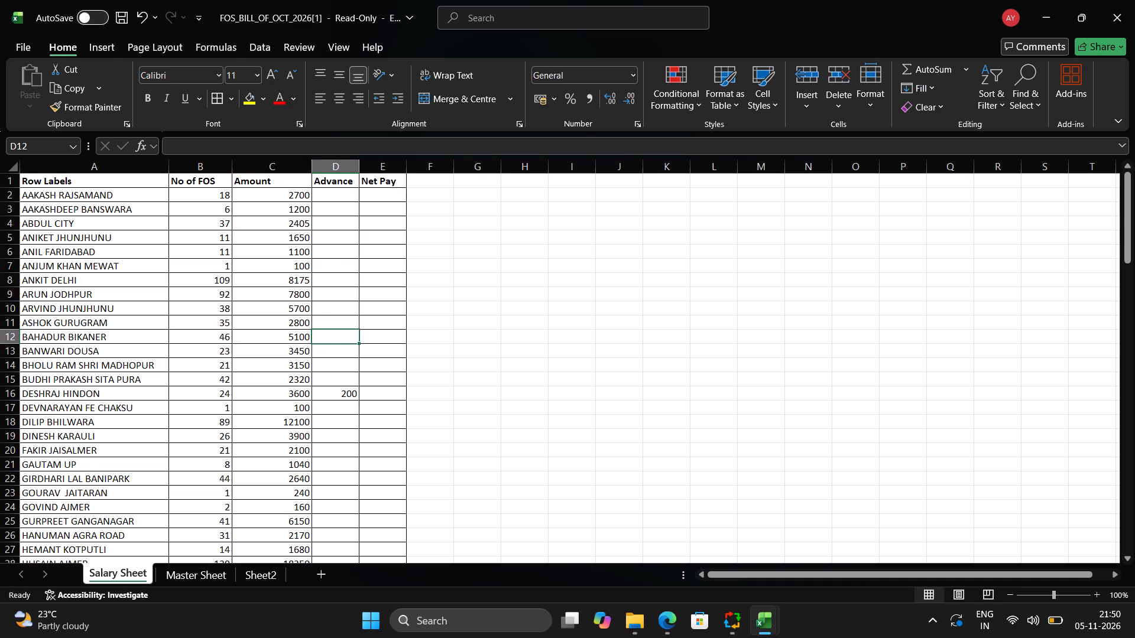
type("+500")
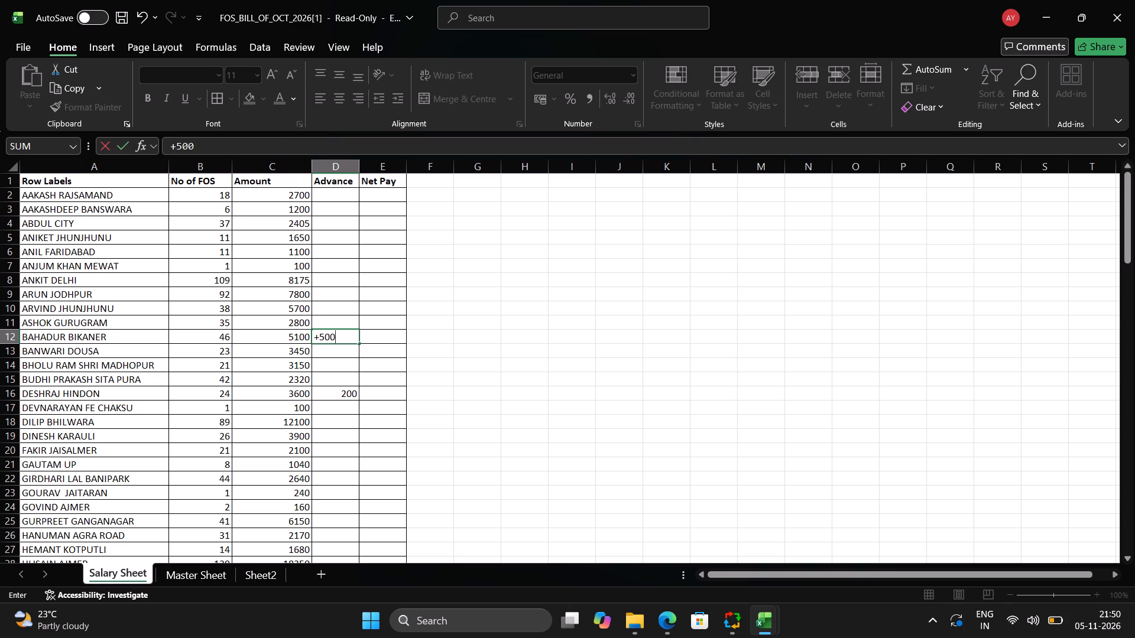
key("Return")
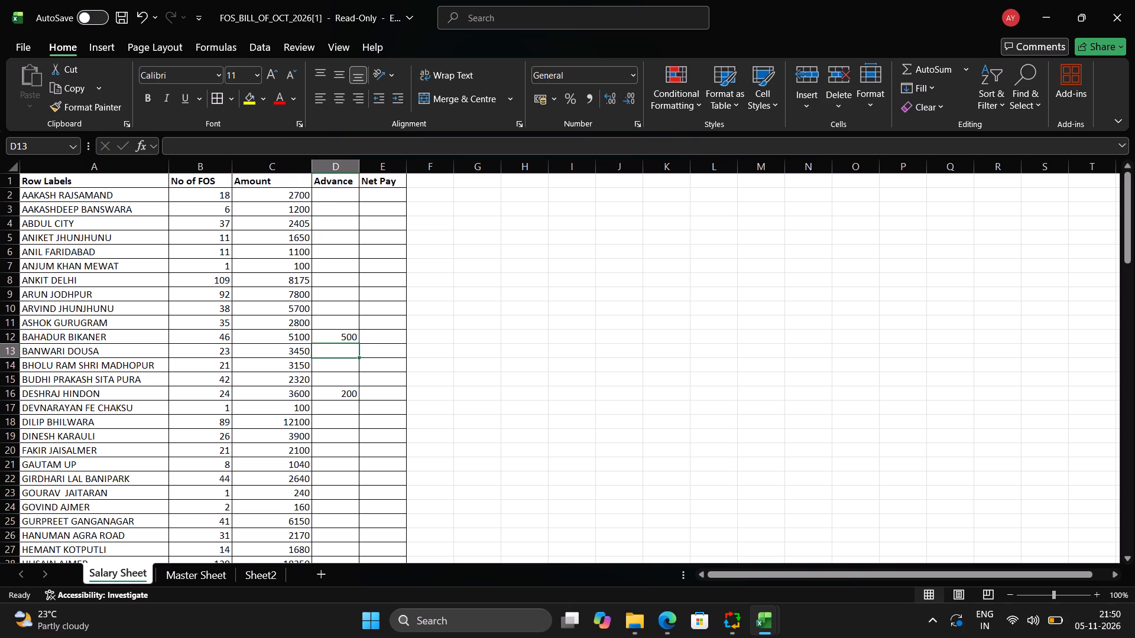
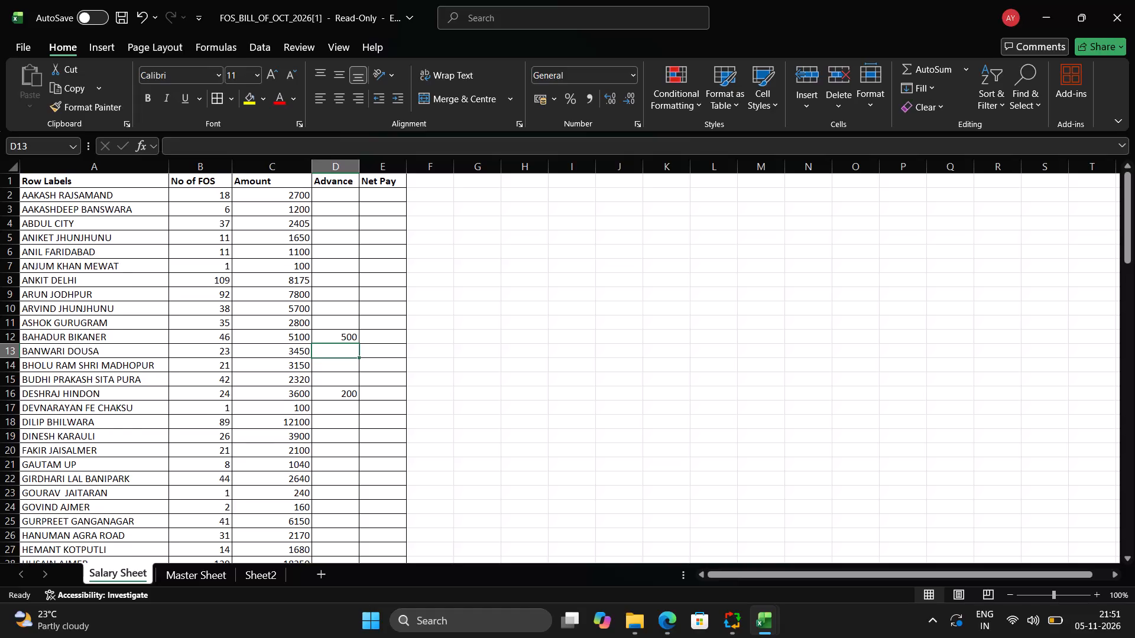
Look through the Salary Sheet's lower rows and the FOS NAME filter list on the Master Sheet, leaving the filter unchanged.
scroll(90, 494, "down", 9)
scroll(90, 494, "up", 1)
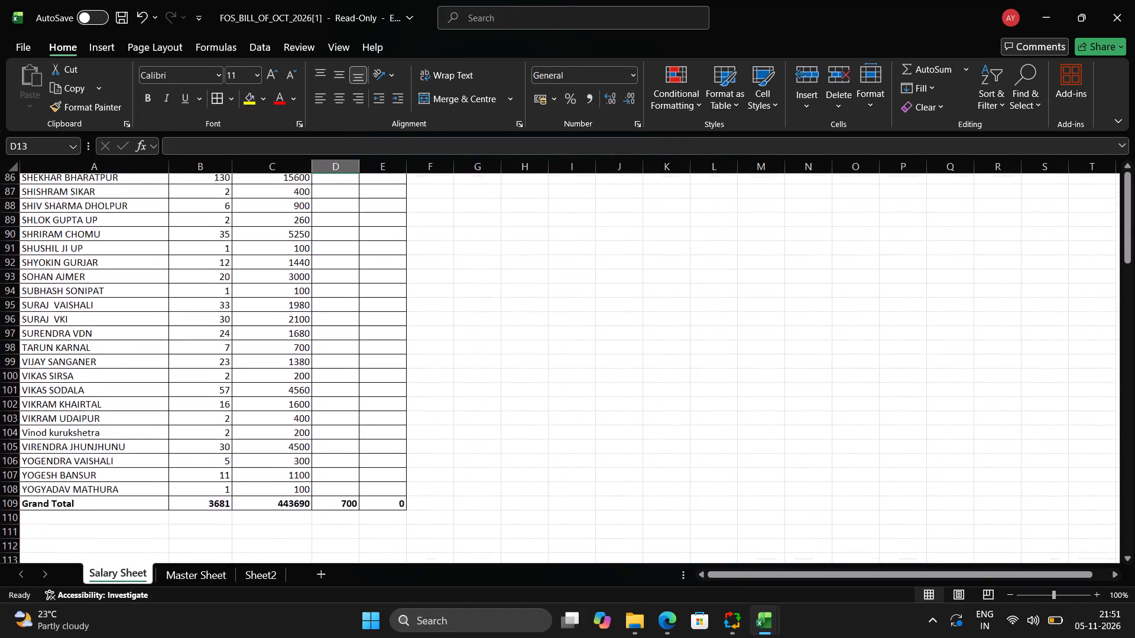
scroll(90, 494, "up", 1)
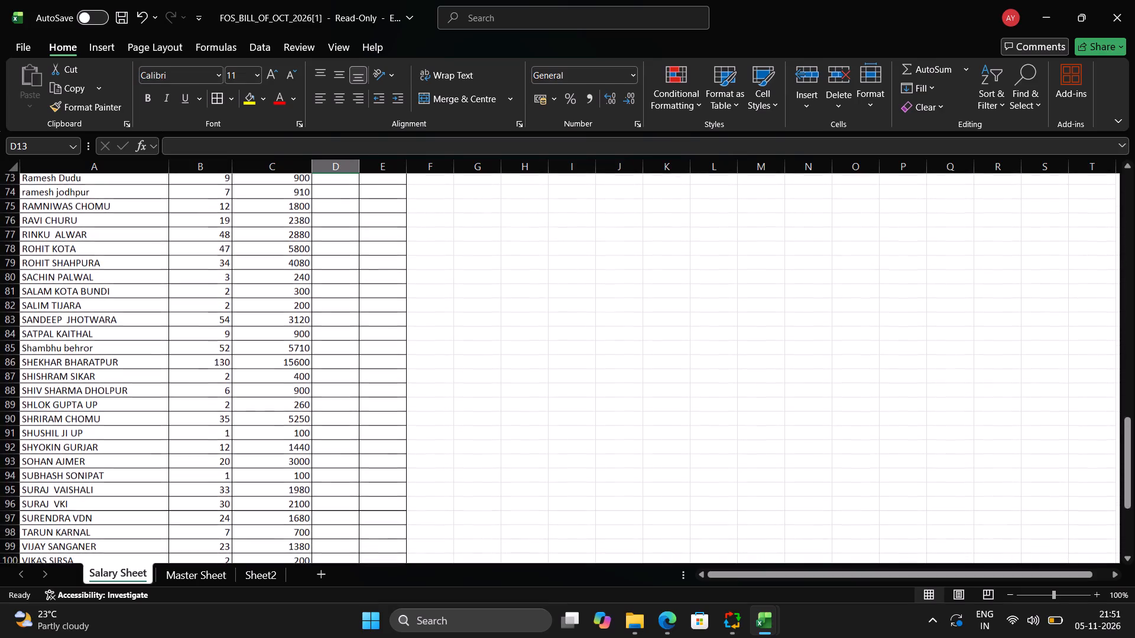
left_click(190, 575)
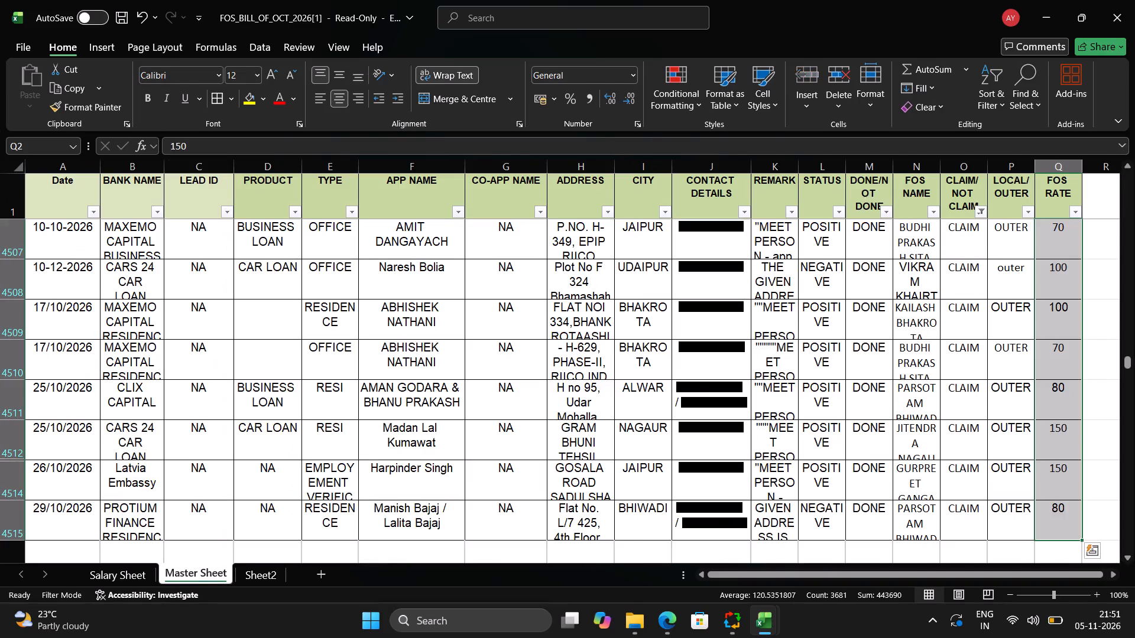
left_click(937, 209)
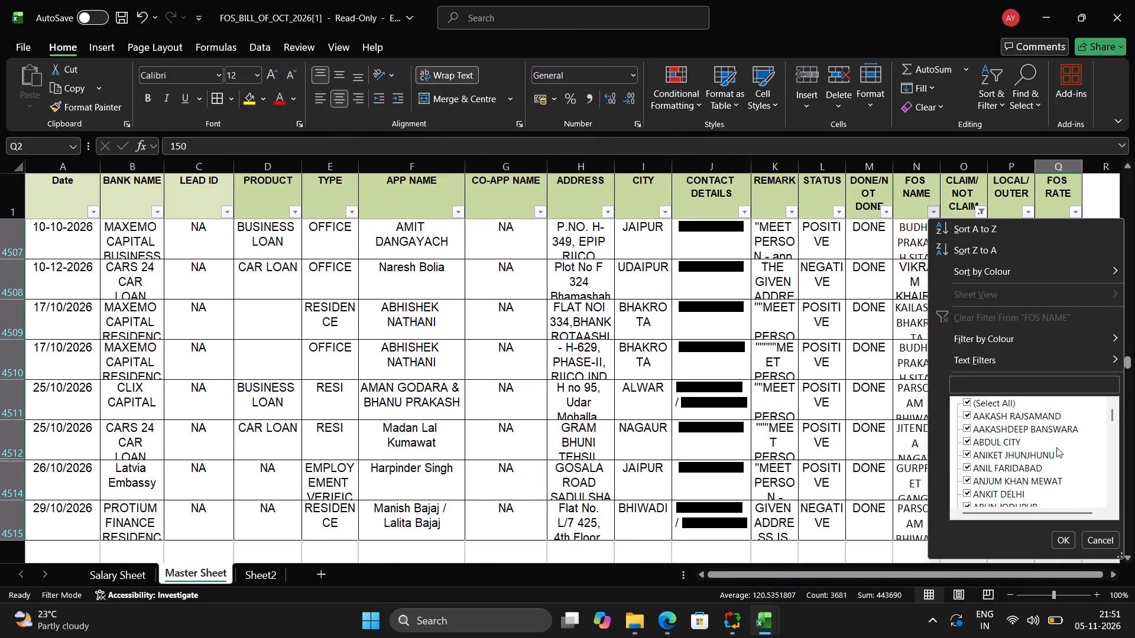
left_click_drag(1113, 414, 1112, 426)
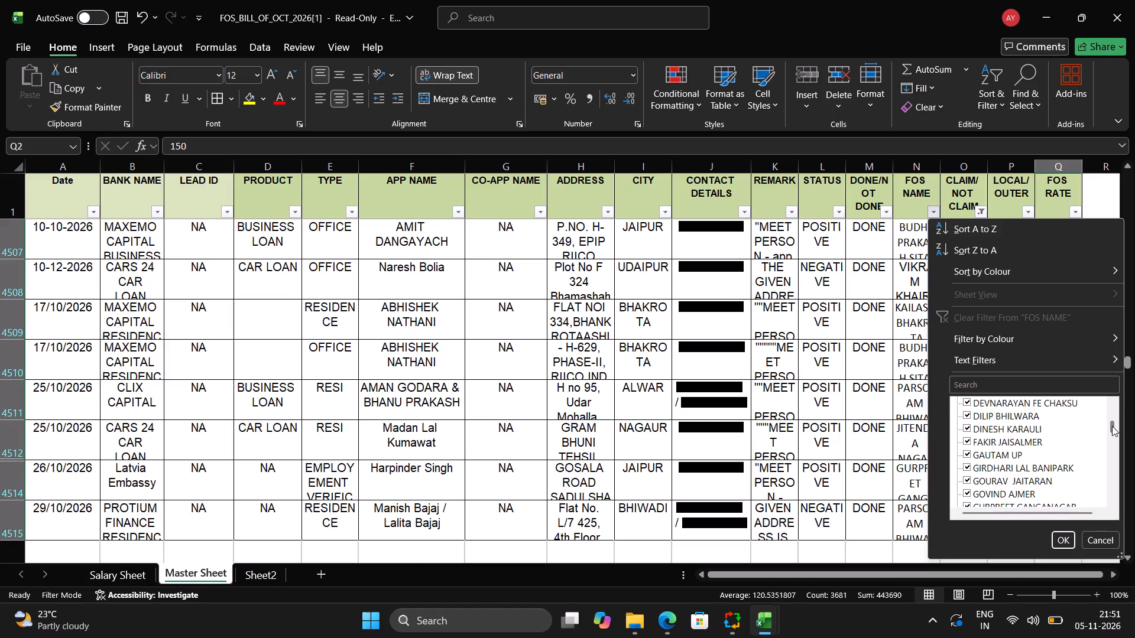
left_click_drag(1112, 426, 1113, 423)
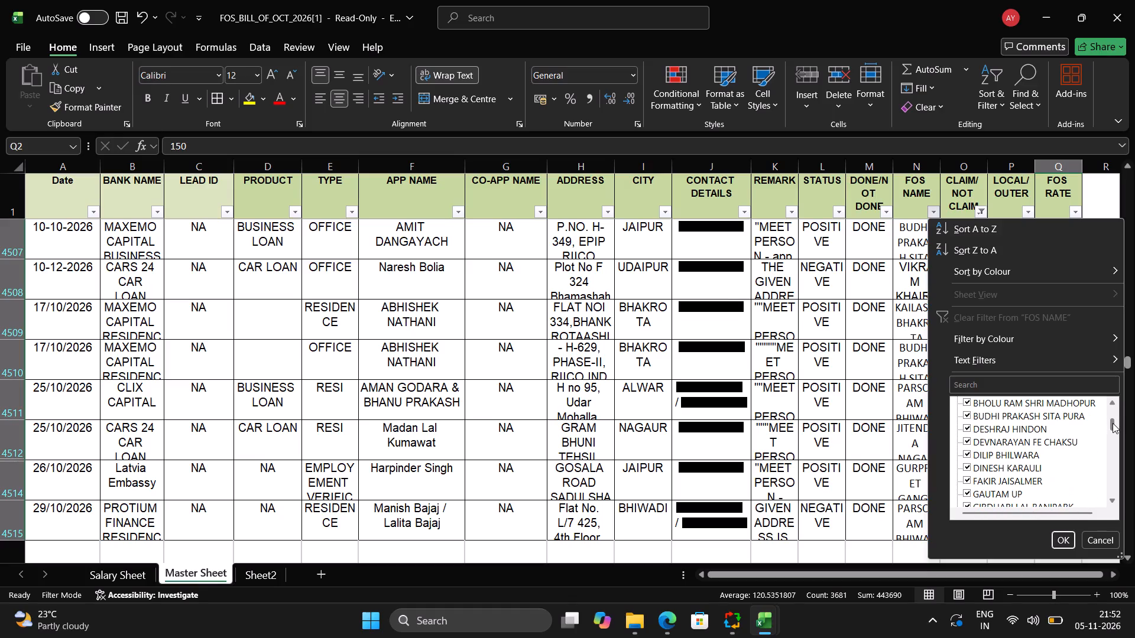
left_click(140, 572)
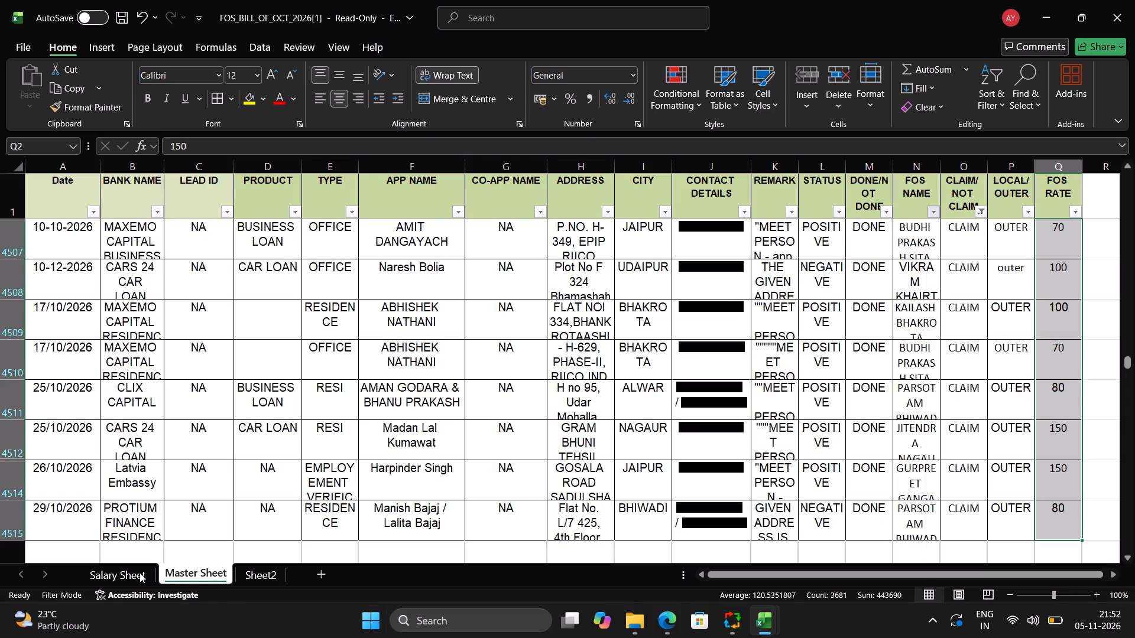
left_click(140, 572)
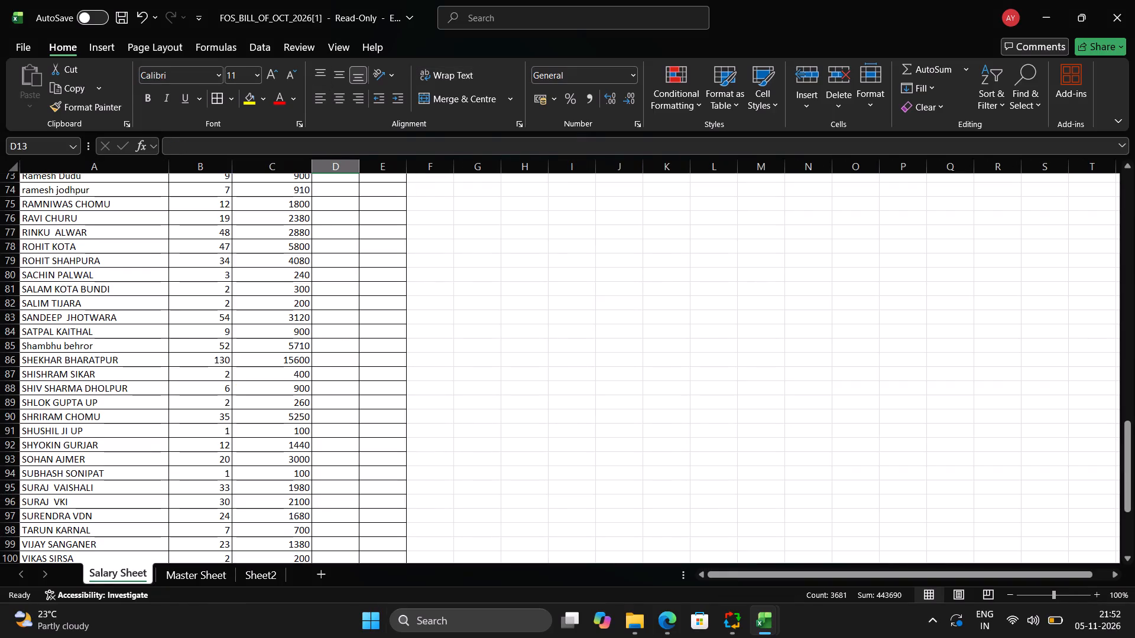
Enter an Advance of 1200 for the Bhiwadi entry in row 53 of the Salary Sheet.
left_click(273, 403)
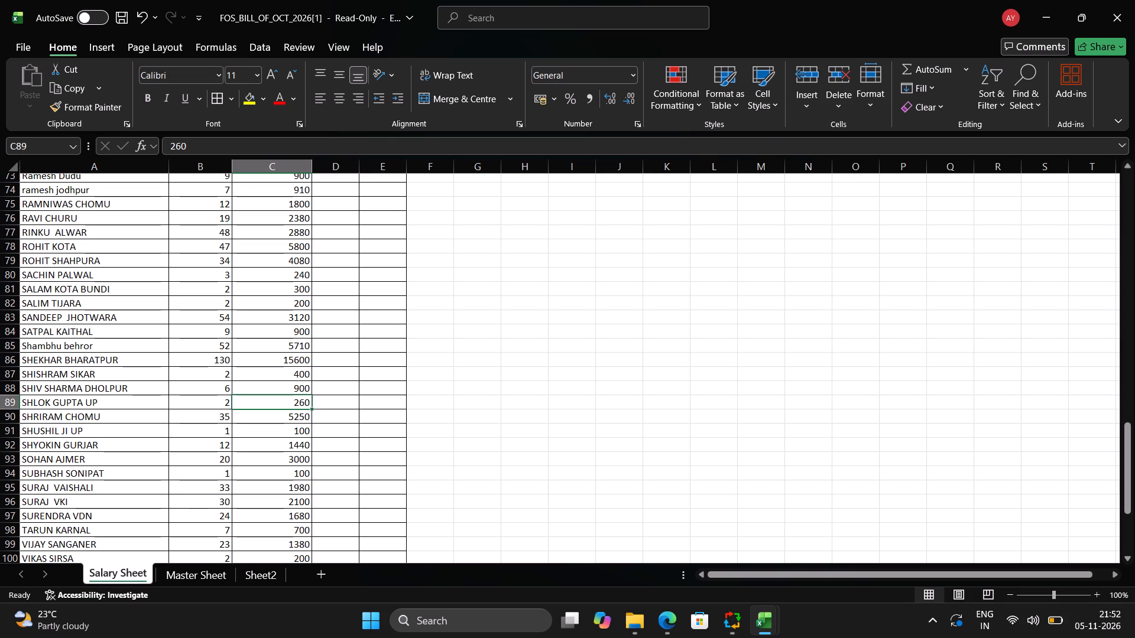
scroll(209, 479, "up", 1)
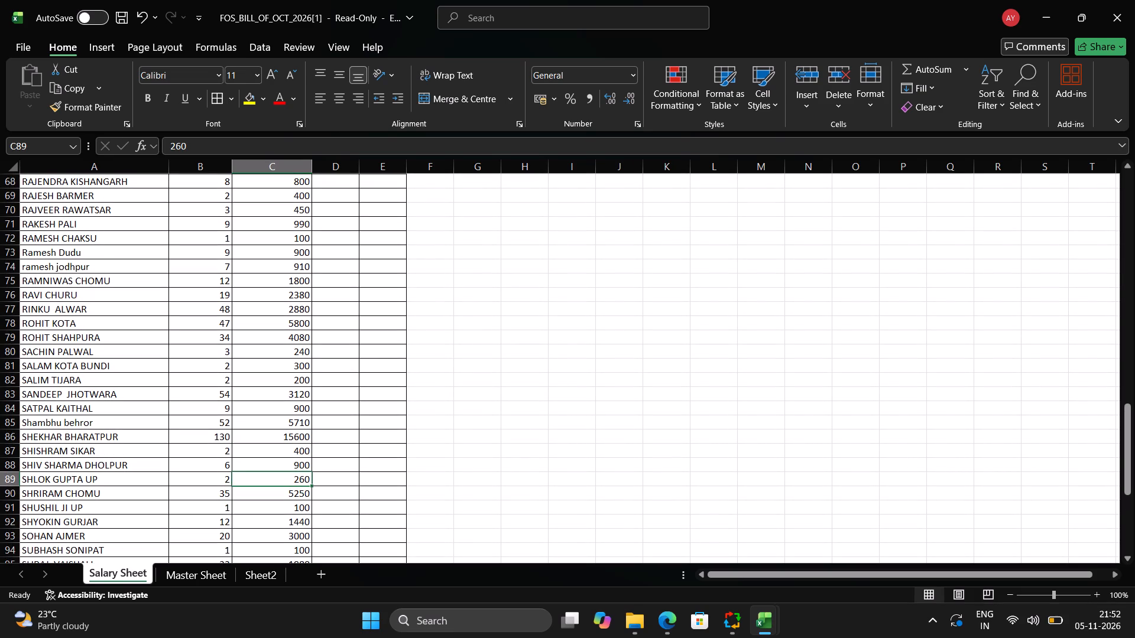
scroll(92, 232, "up", 2)
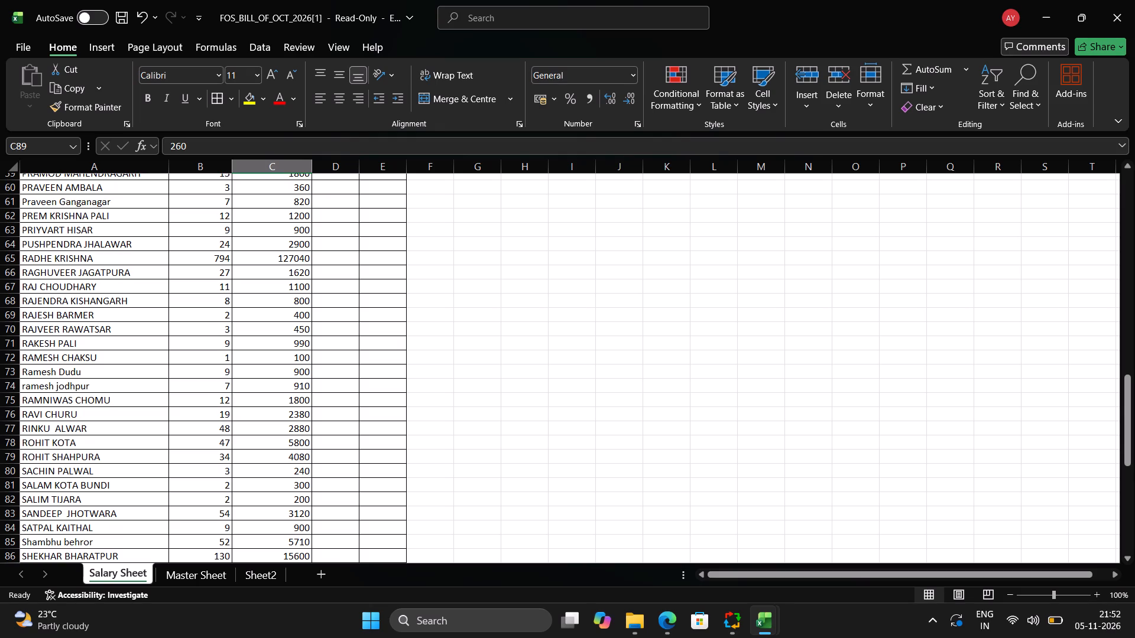
scroll(68, 261, "up", 2)
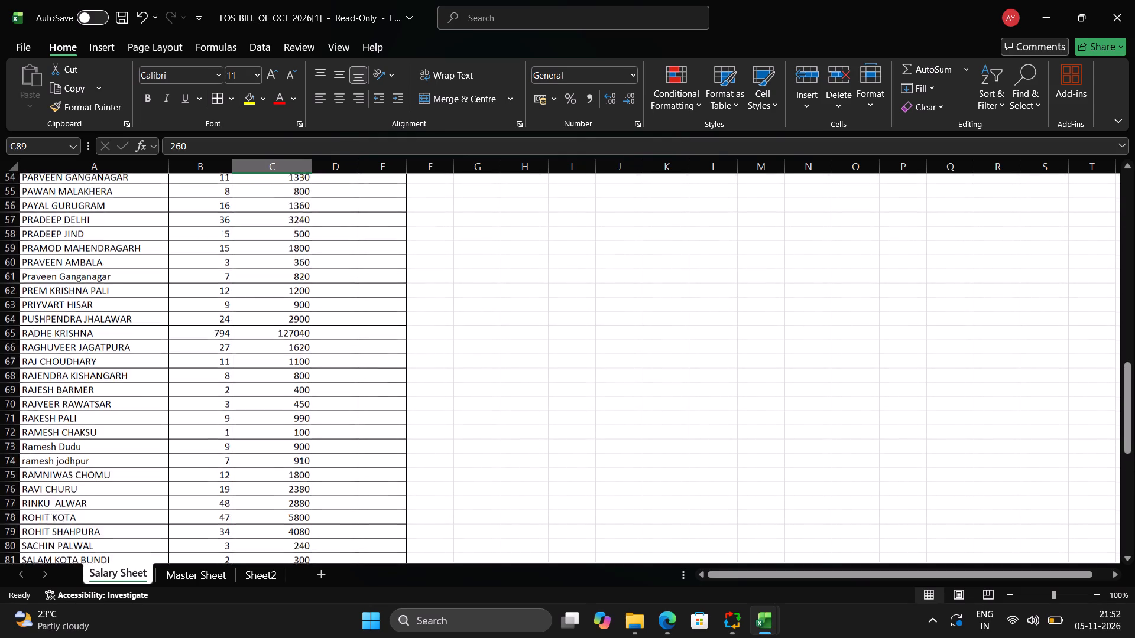
scroll(68, 261, "up", 2)
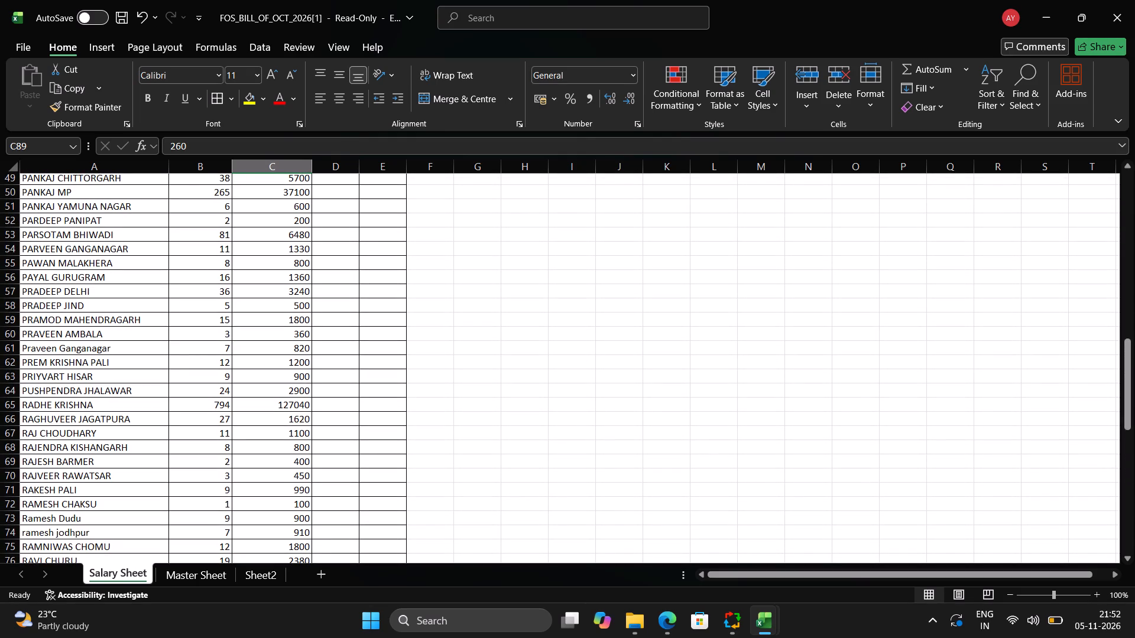
left_click(337, 235)
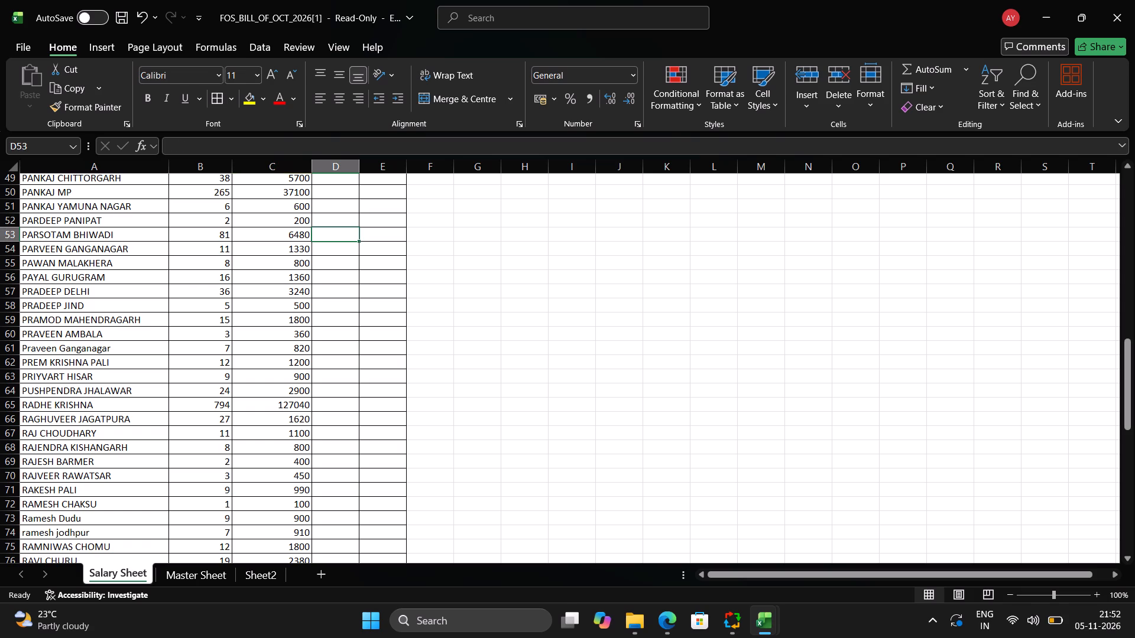
type("1200")
key("Return")
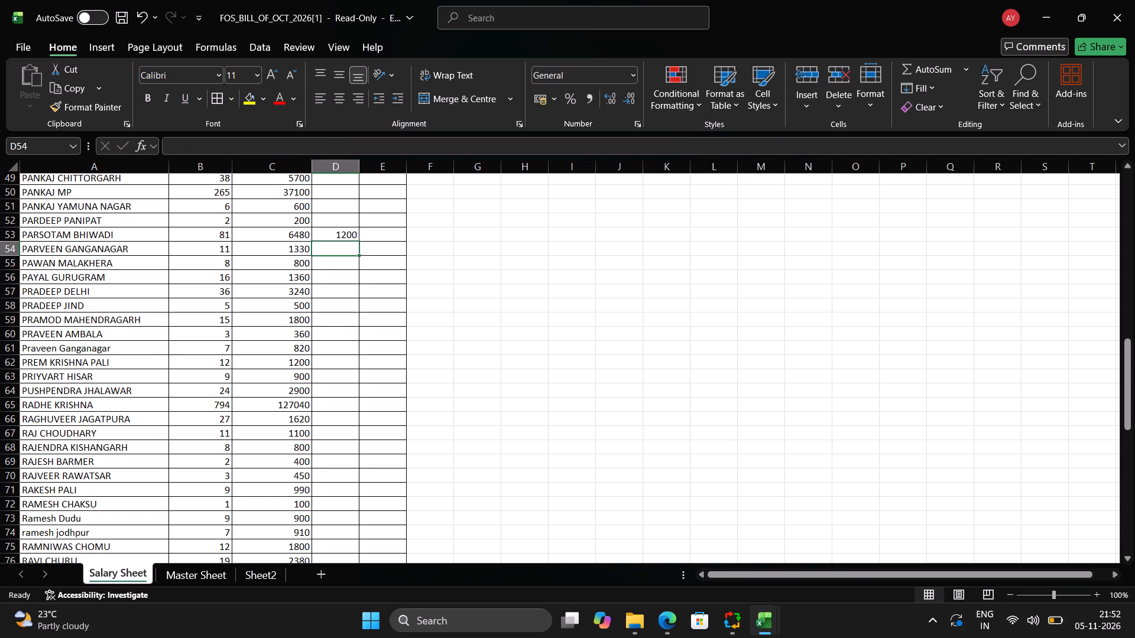
Enter an Advance of 1650 for the Dholpur entry in row 88 of the Salary Sheet.
scroll(337, 235, "down", 1)
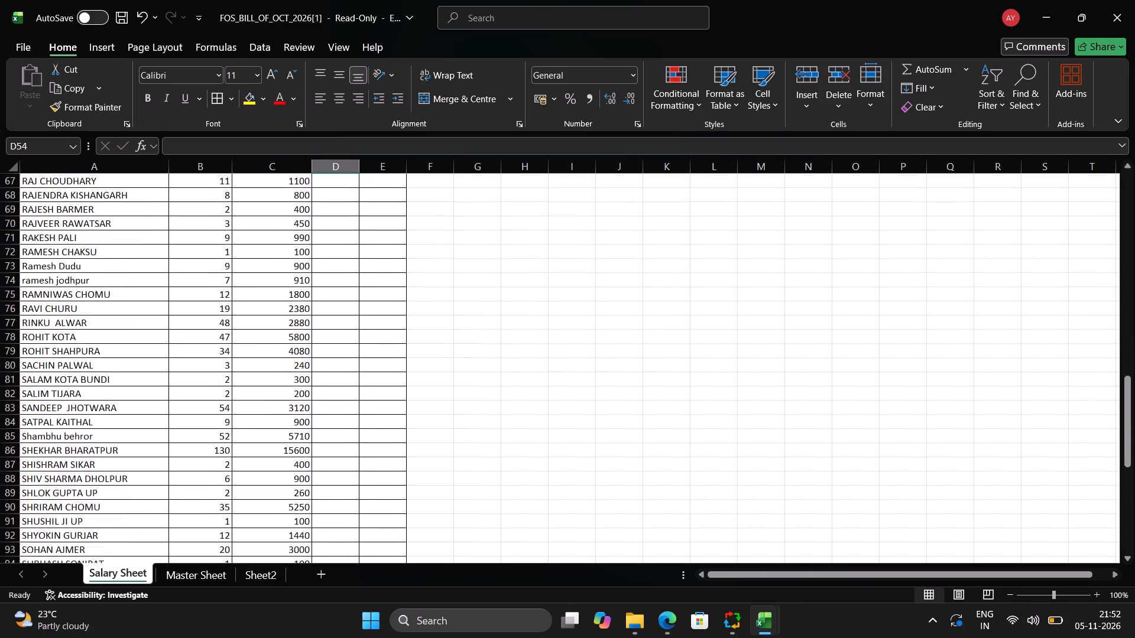
scroll(337, 235, "down", 1)
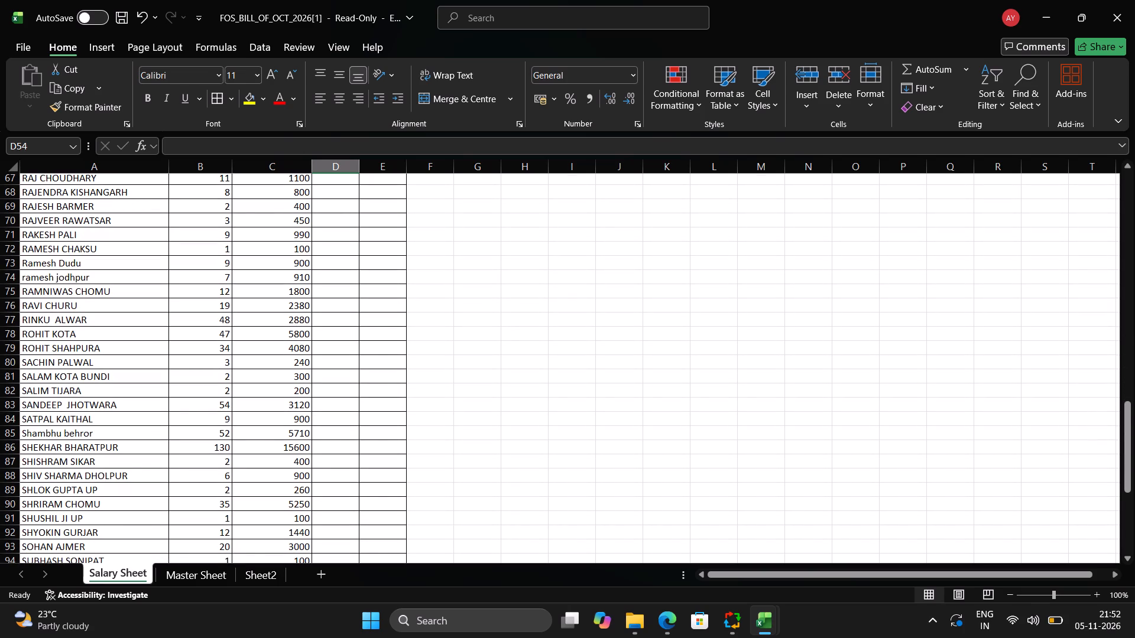
left_click(145, 477)
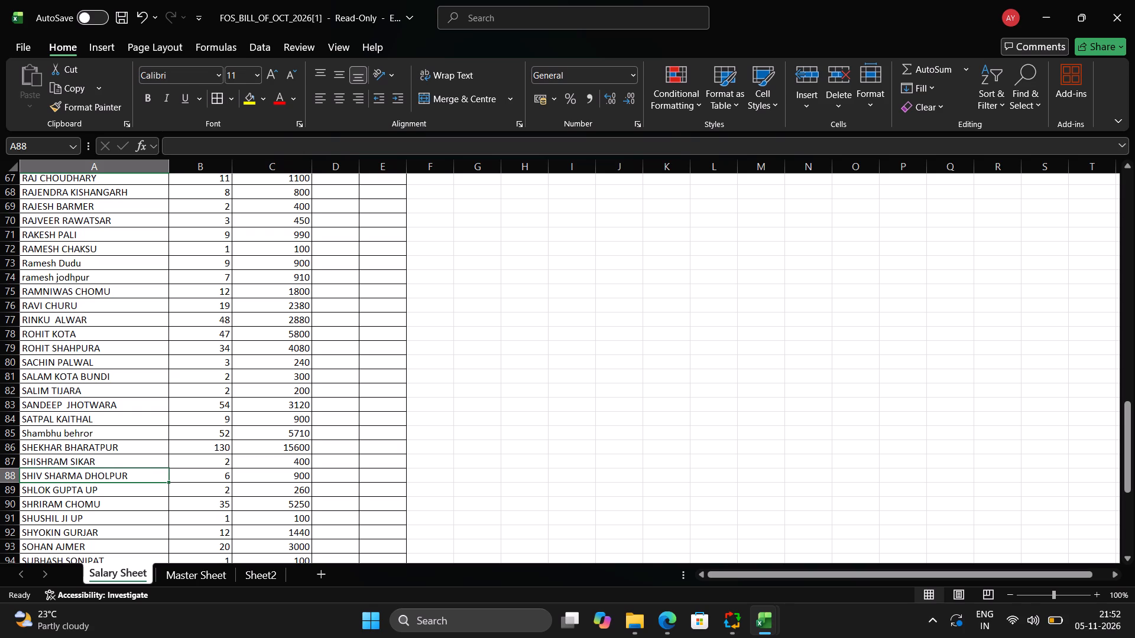
key("Right")
key("Right")
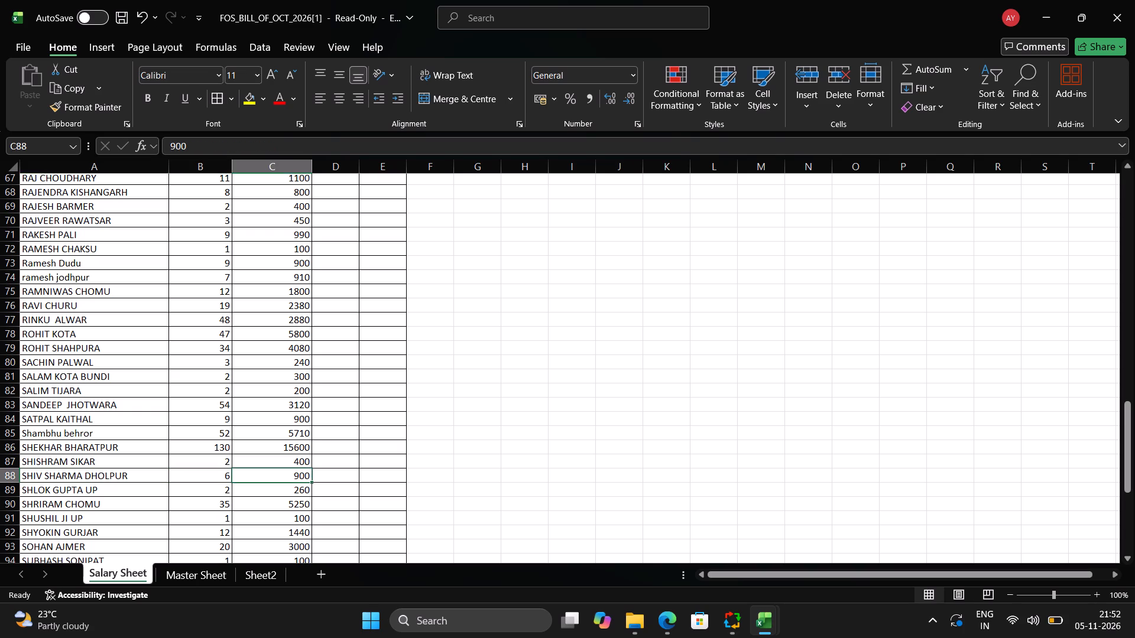
key("Right")
type("1650")
key("Return")
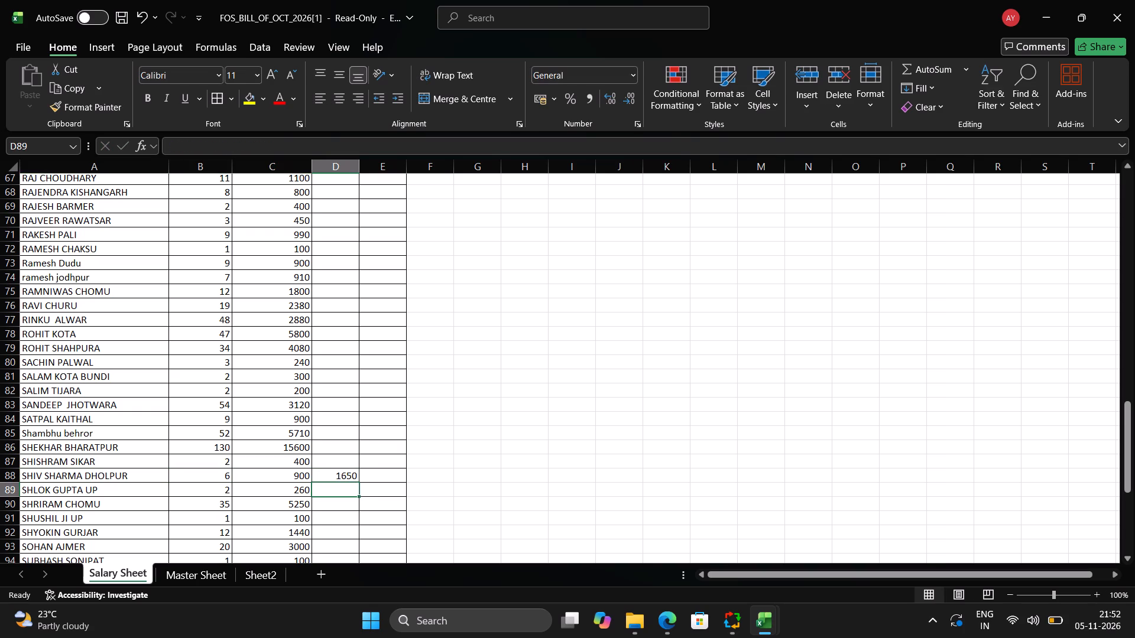
Check the Salary Sheet entries around the Dholpur row and on down to row 99.
key("Up")
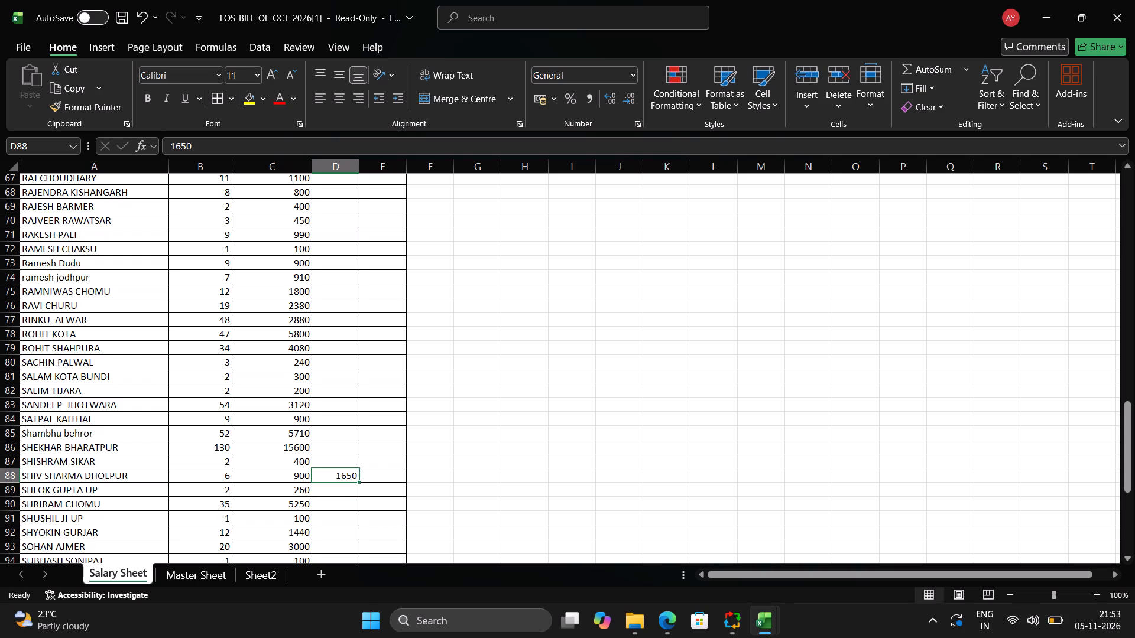
key("Up")
key("Down")
key("Down")
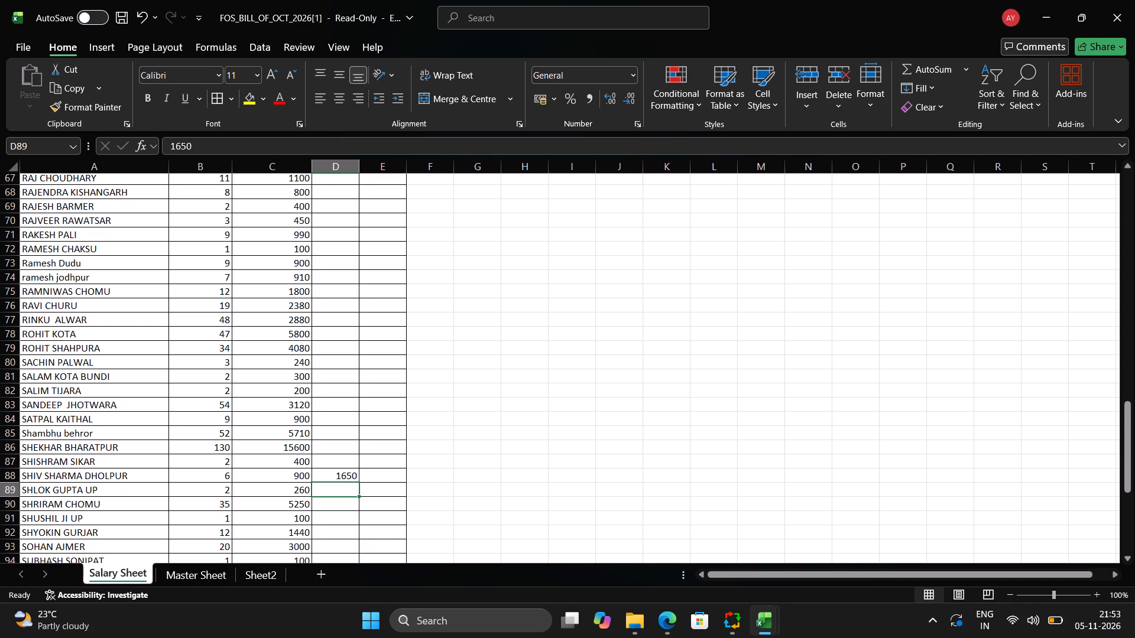
key("Down")
key("Up")
key("Up")
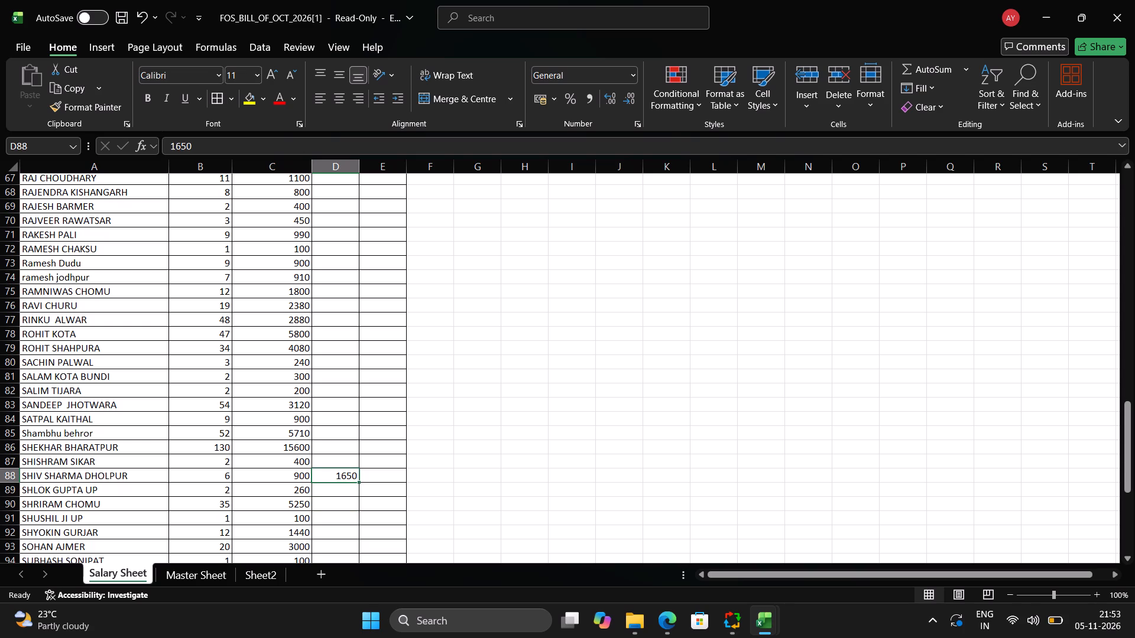
key("Down")
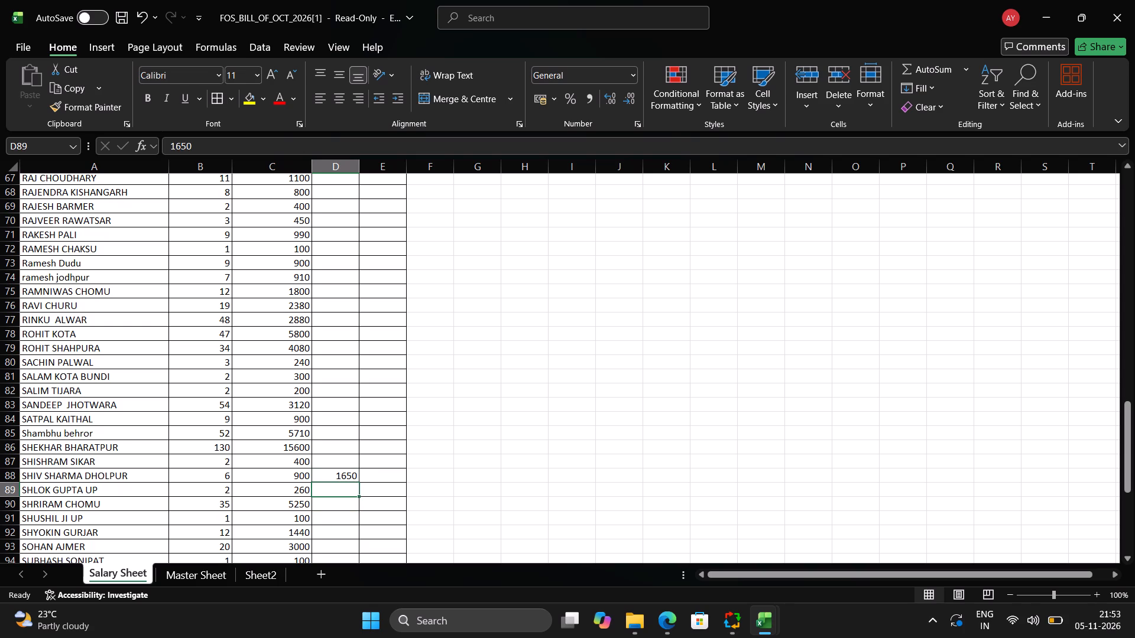
key("Down")
key("Down")
key("Down")
key("Down")
key("Down")
key("Down")
key("Down")
key("Down")
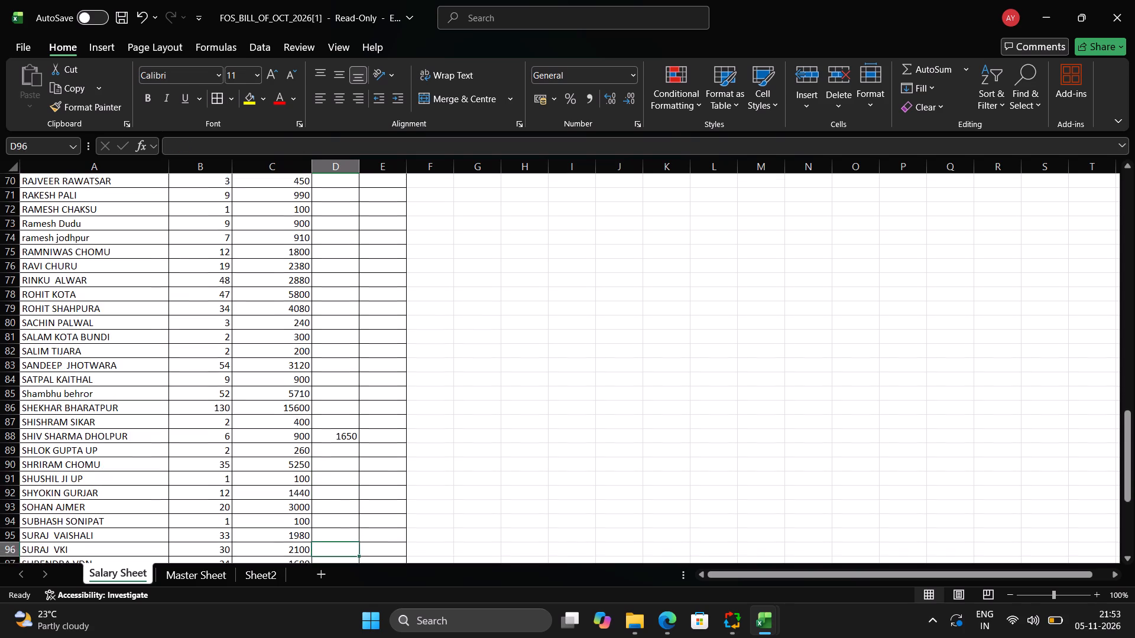
key("Down")
key("Down")
key("Down")
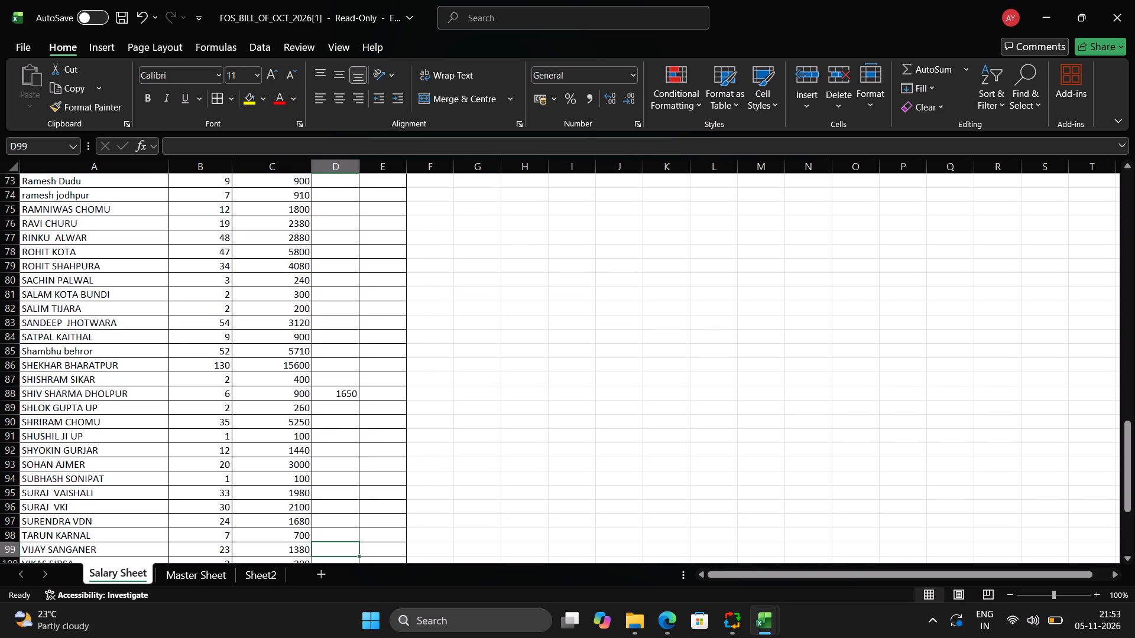
Filter the Master Sheet's CITY column to show only the SIROHI records.
left_click(212, 569)
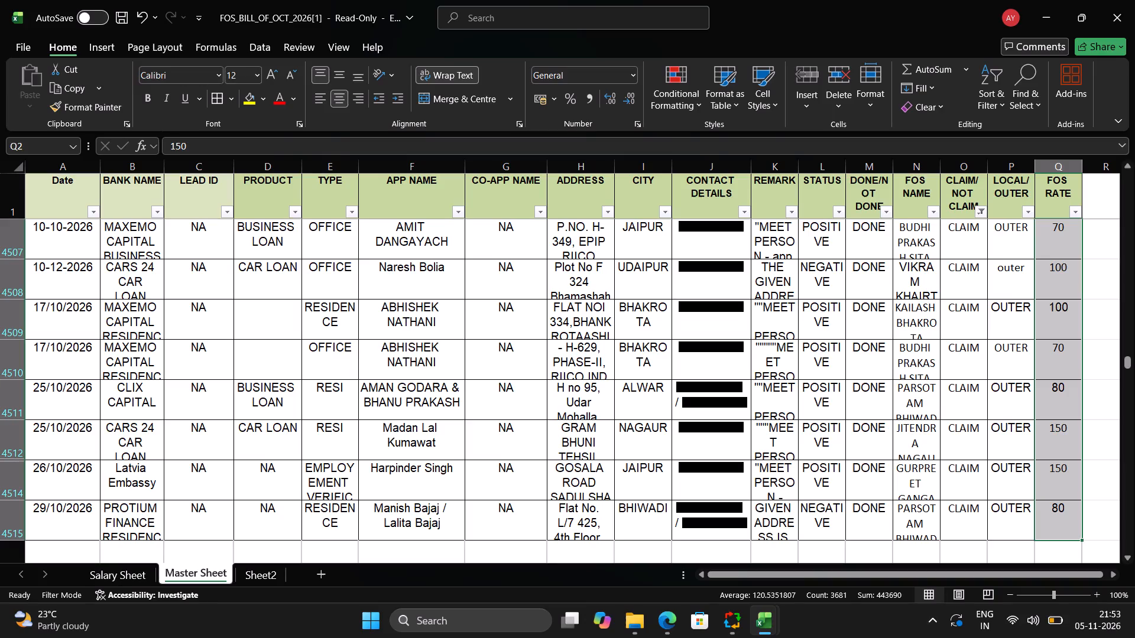
left_click(664, 211)
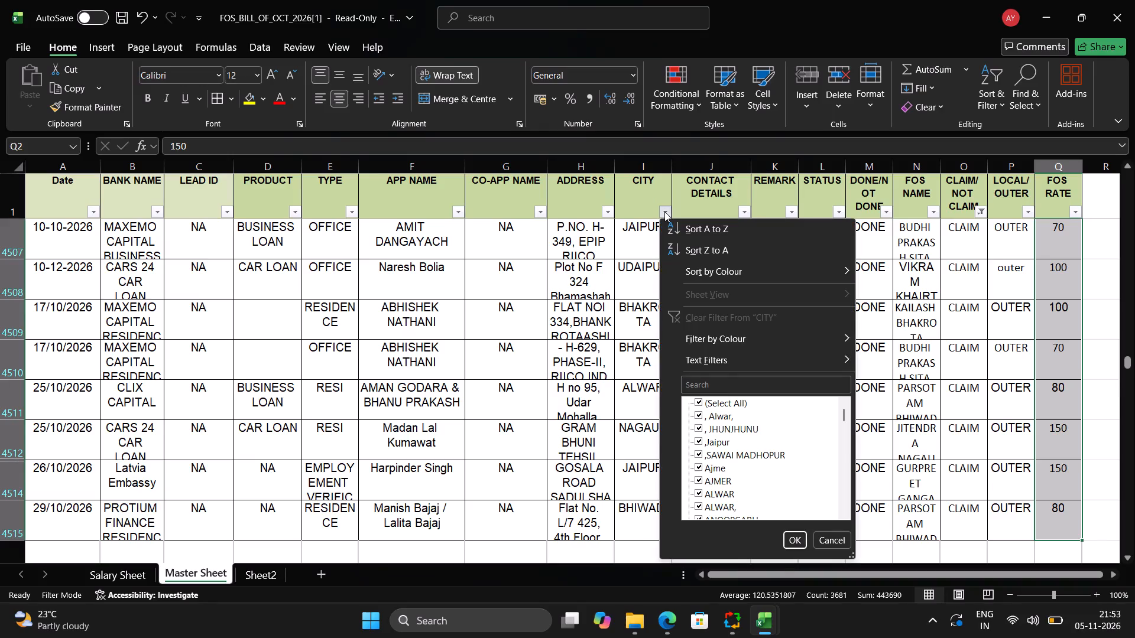
left_click(715, 399)
left_click_drag(846, 416, 845, 444)
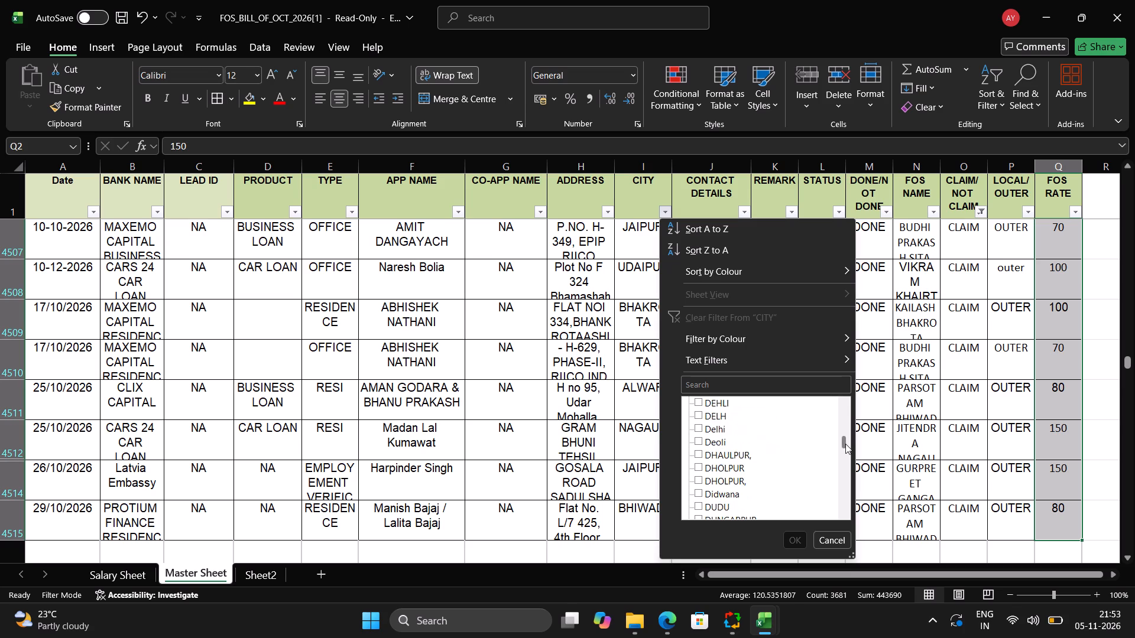
left_click_drag(845, 444, 840, 490)
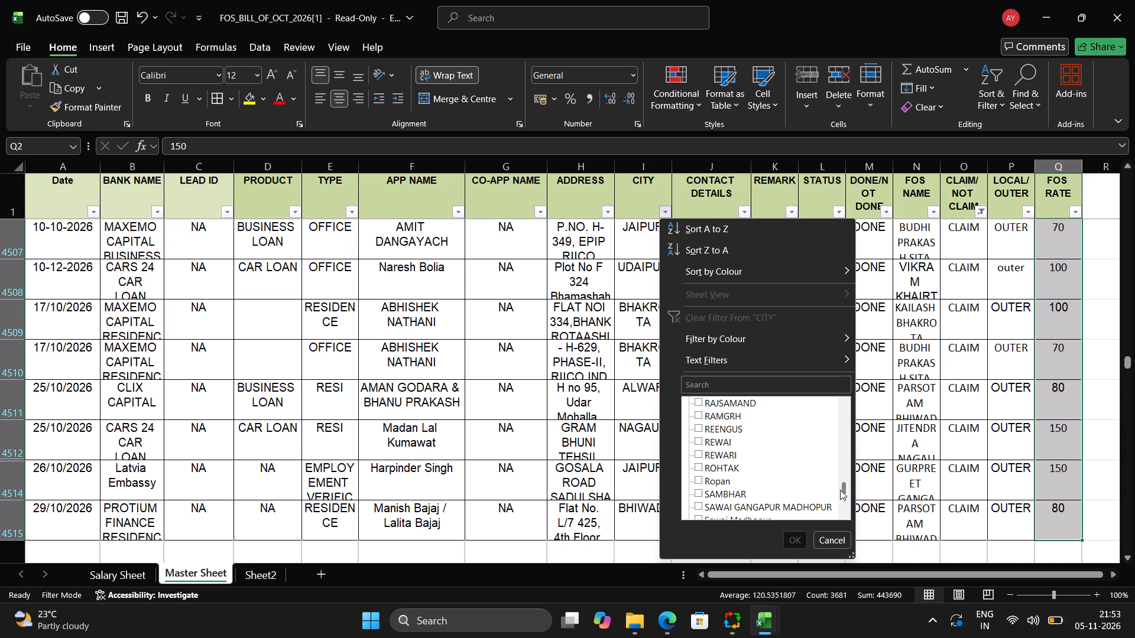
left_click_drag(840, 490, 841, 490)
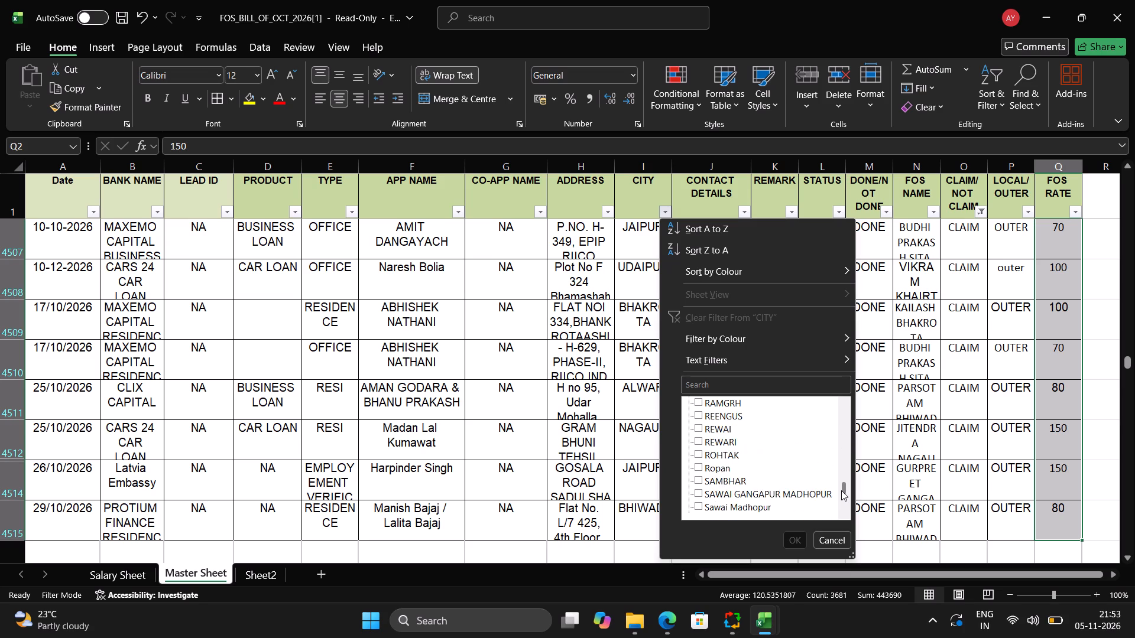
left_click_drag(841, 490, 839, 493)
left_click(740, 507)
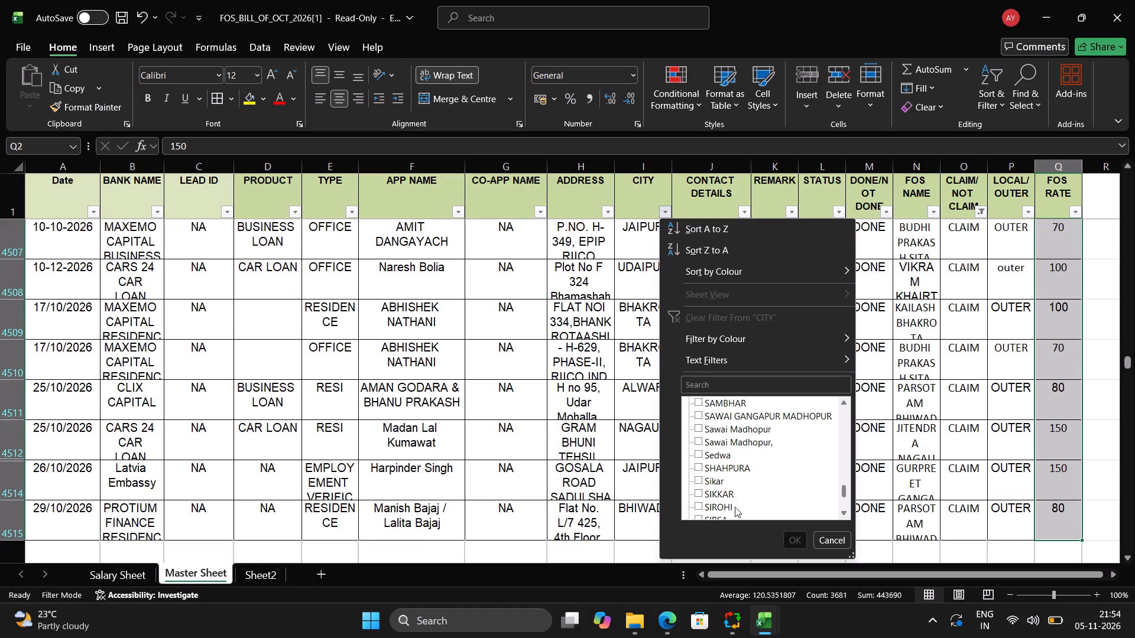
left_click(698, 507)
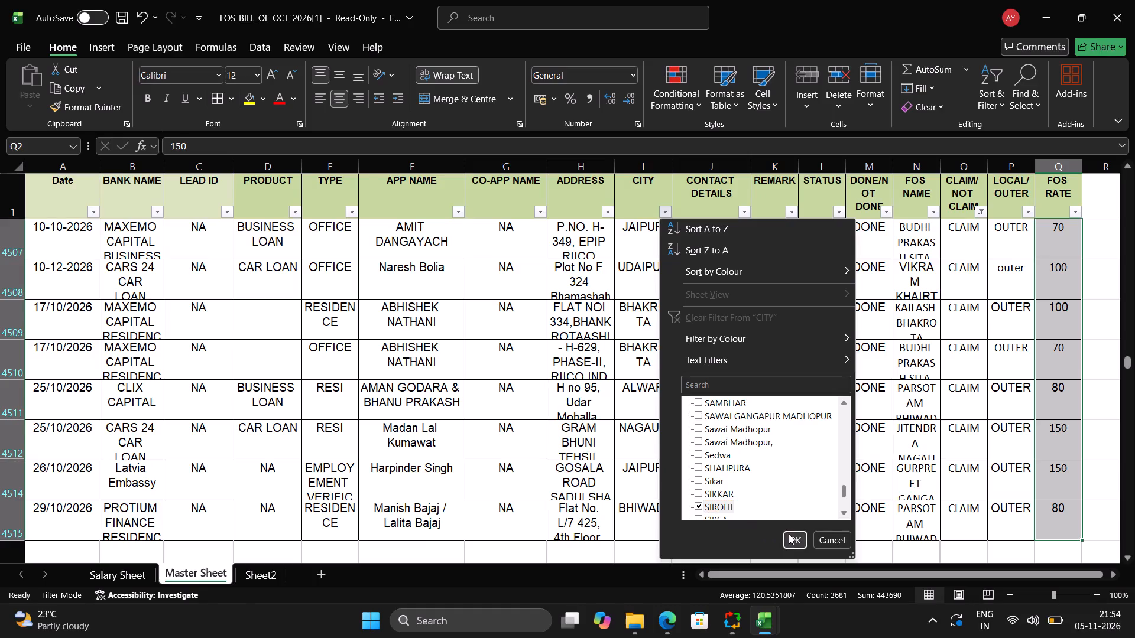
left_click(789, 534)
Set the FOS RATE of all four filtered SIROHI records to 150.
left_click(825, 444)
scroll(825, 444, "down", 4)
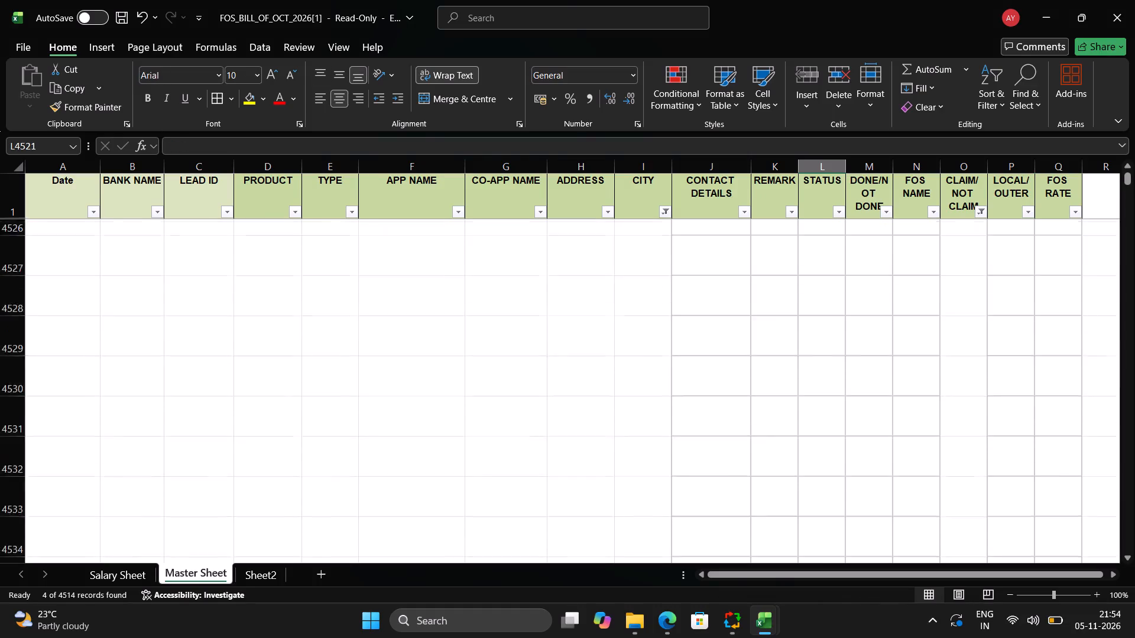
scroll(825, 444, "down", 20)
scroll(825, 444, "down", 3)
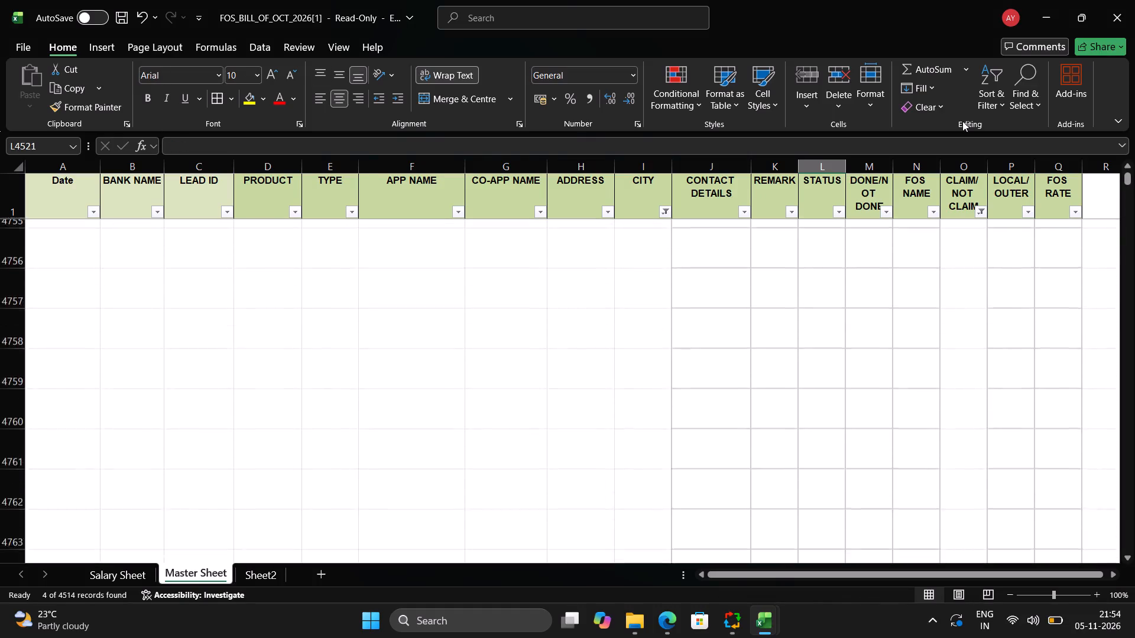
scroll(962, 121, "down", 14)
scroll(962, 121, "up", 1)
scroll(962, 121, "down", 20)
scroll(962, 121, "down", 20)
scroll(962, 121, "down", 20)
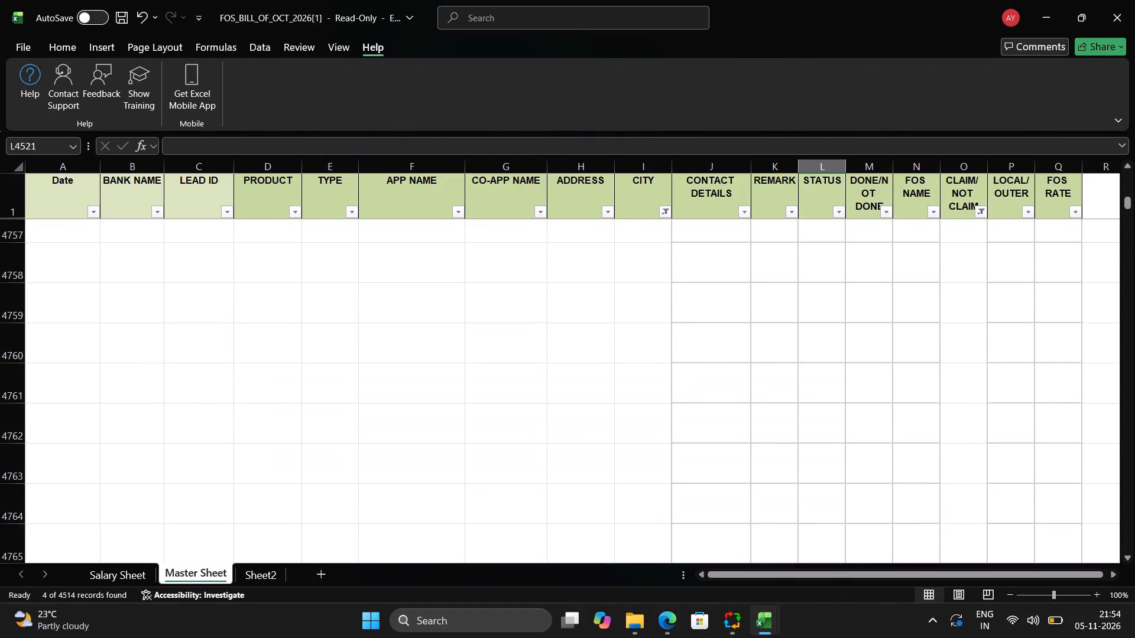
left_click(636, 274)
key("ctrl+Up")
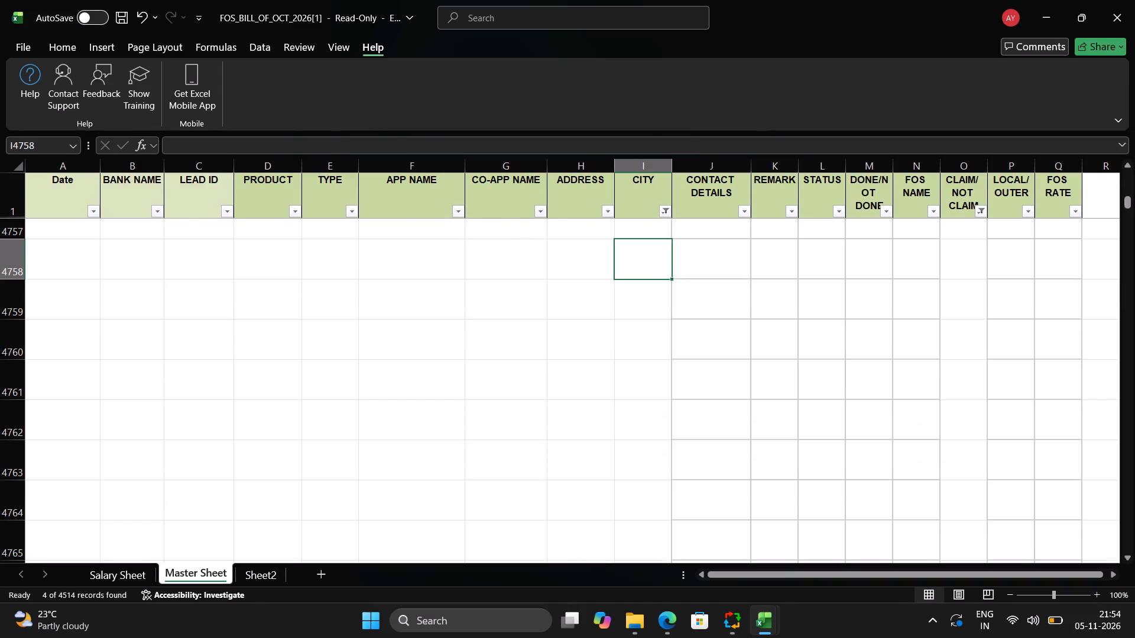
key("Up")
key("Up")
key("Up")
key("Up")
key("Up")
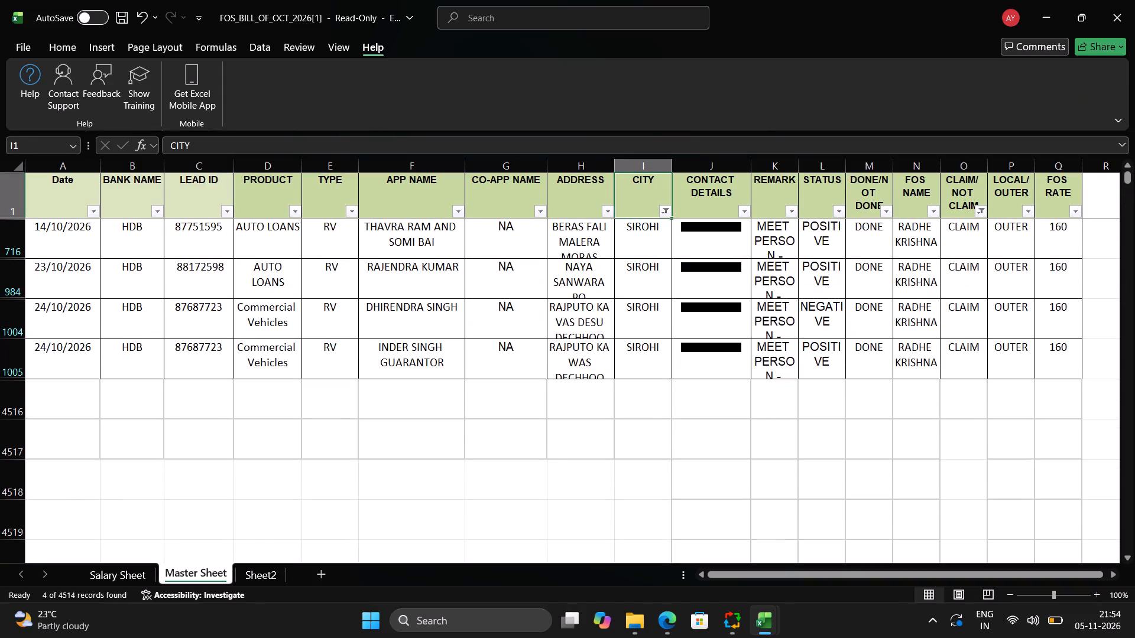
key("Right")
key("Right")
key("Right")
key("Right")
key("Right")
key("Right")
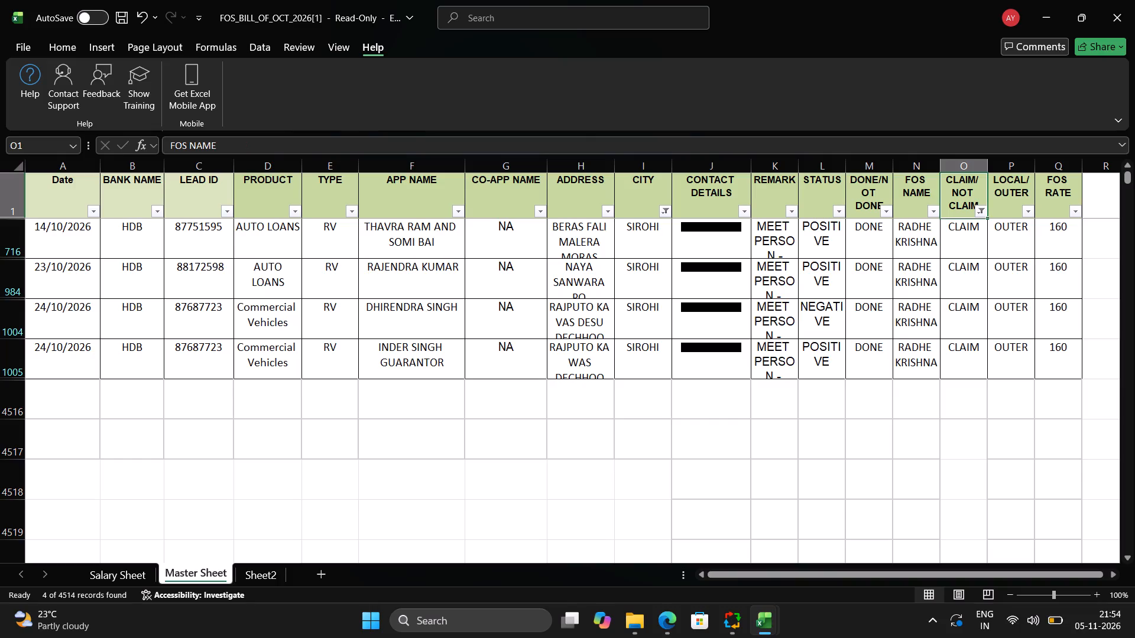
key("Right")
key("Right")
key("Down")
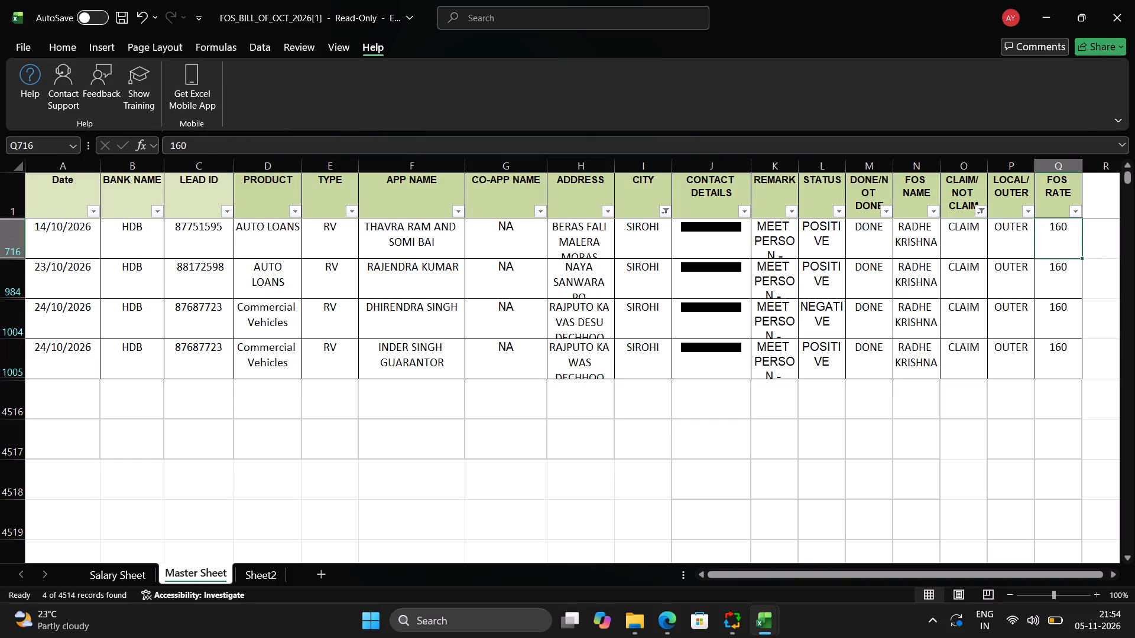
type("150")
key("Return")
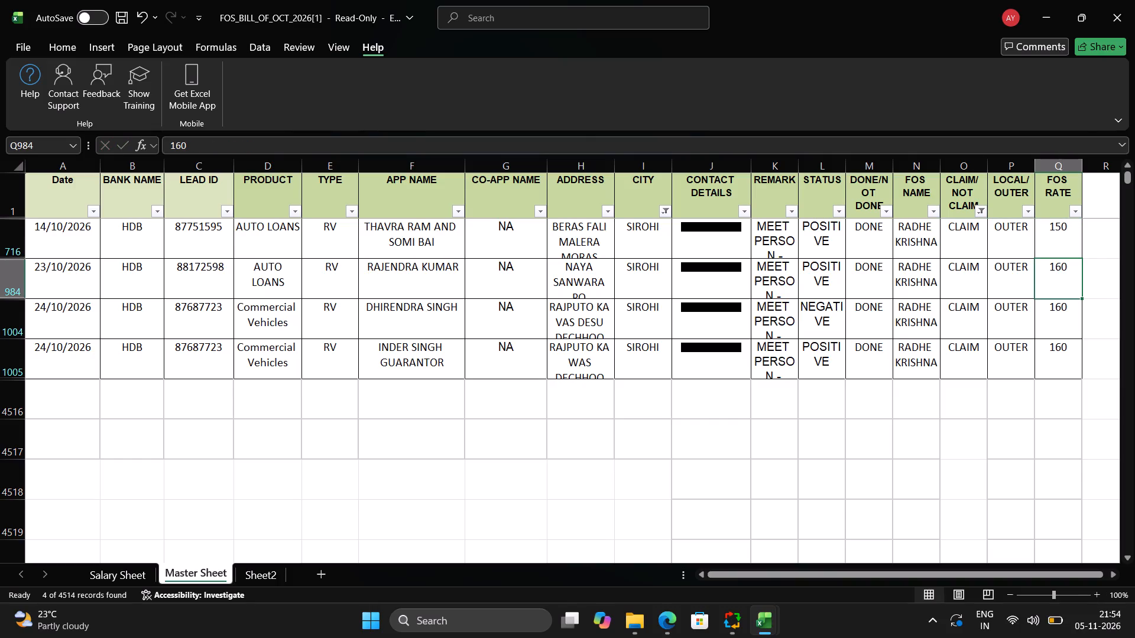
type("150")
key("Return")
type("150")
key("Return")
type("150")
key("Return")
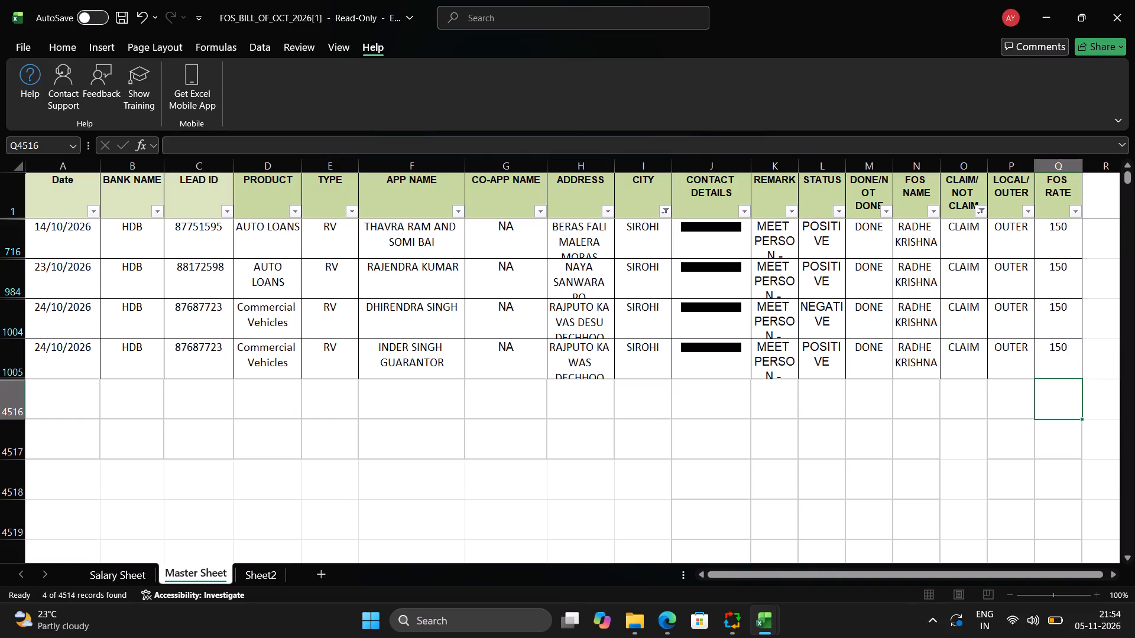
Replace the FOS NAME in all four SIROHI records with the Sirohi agent's first name followed by the city.
left_click(899, 243)
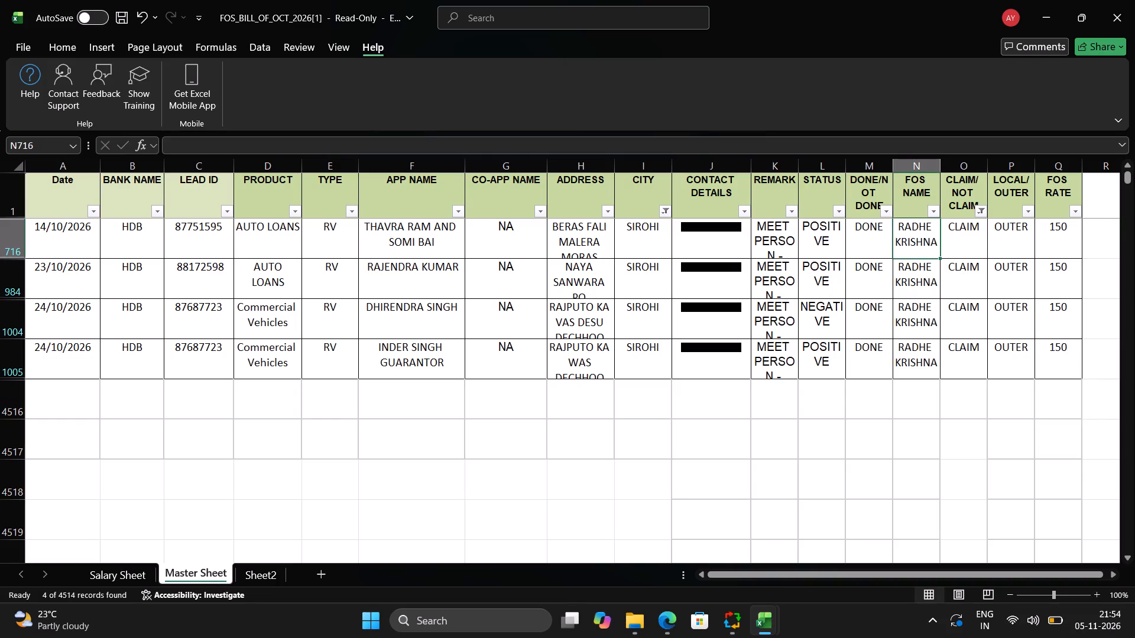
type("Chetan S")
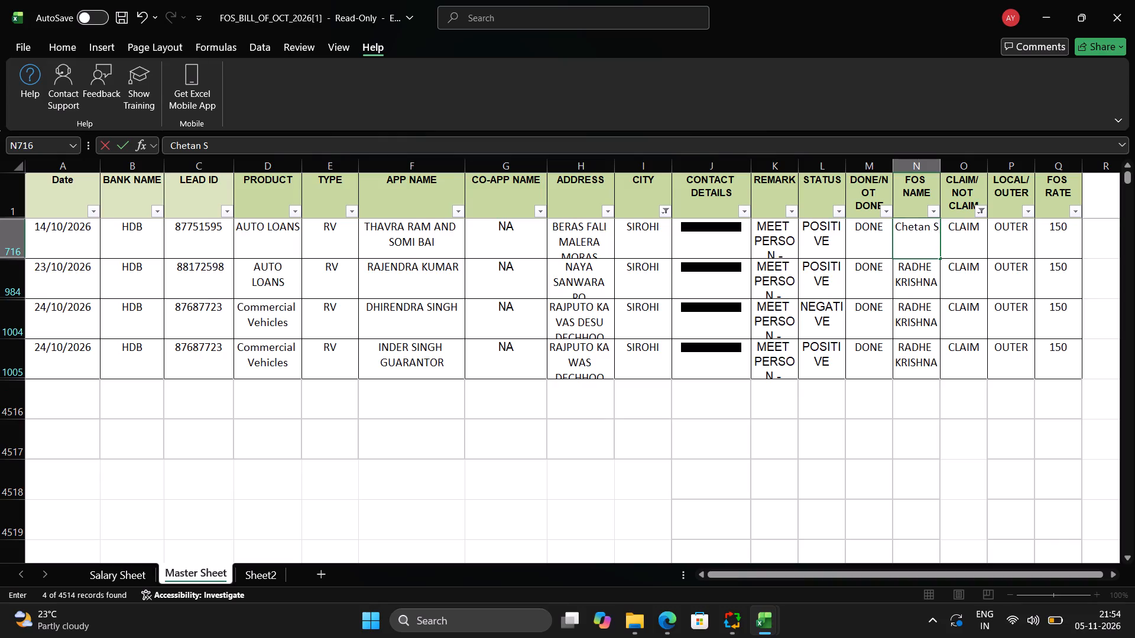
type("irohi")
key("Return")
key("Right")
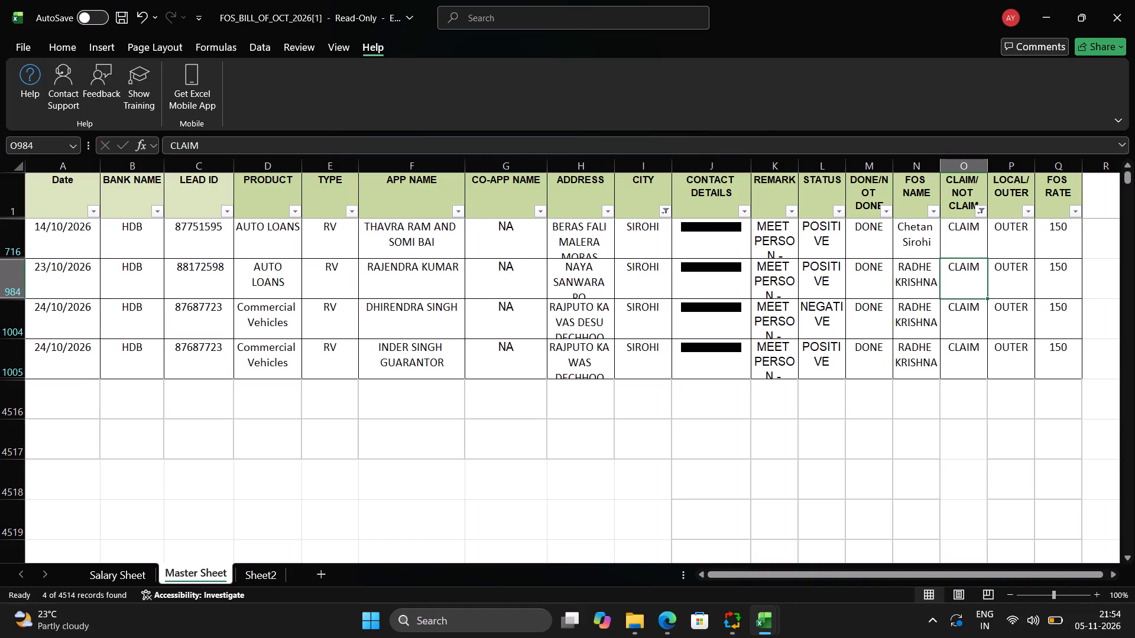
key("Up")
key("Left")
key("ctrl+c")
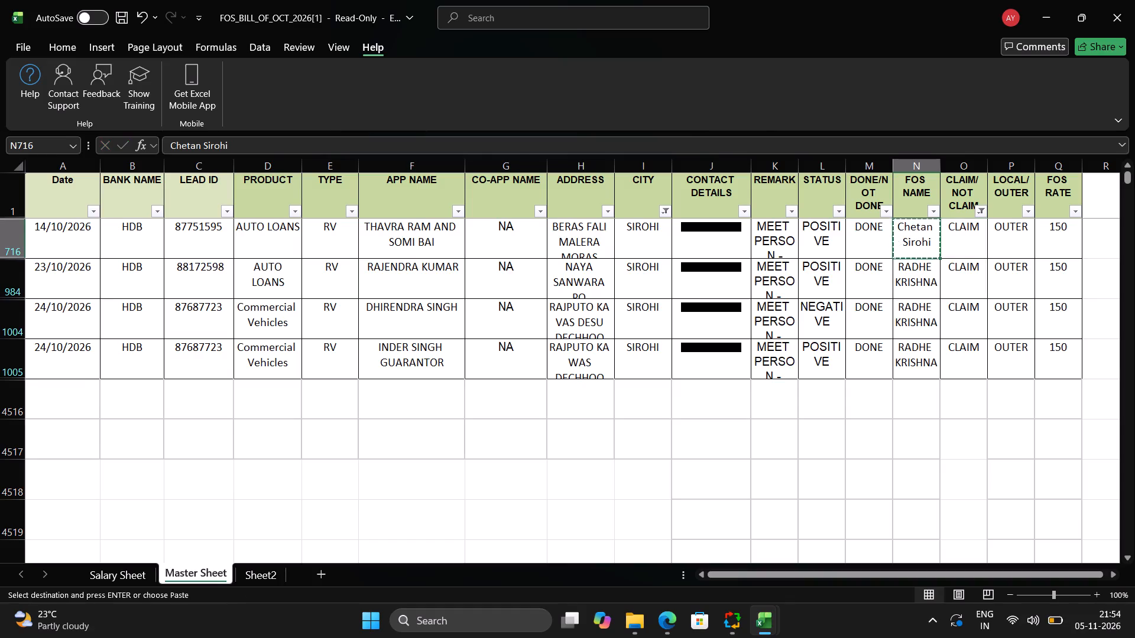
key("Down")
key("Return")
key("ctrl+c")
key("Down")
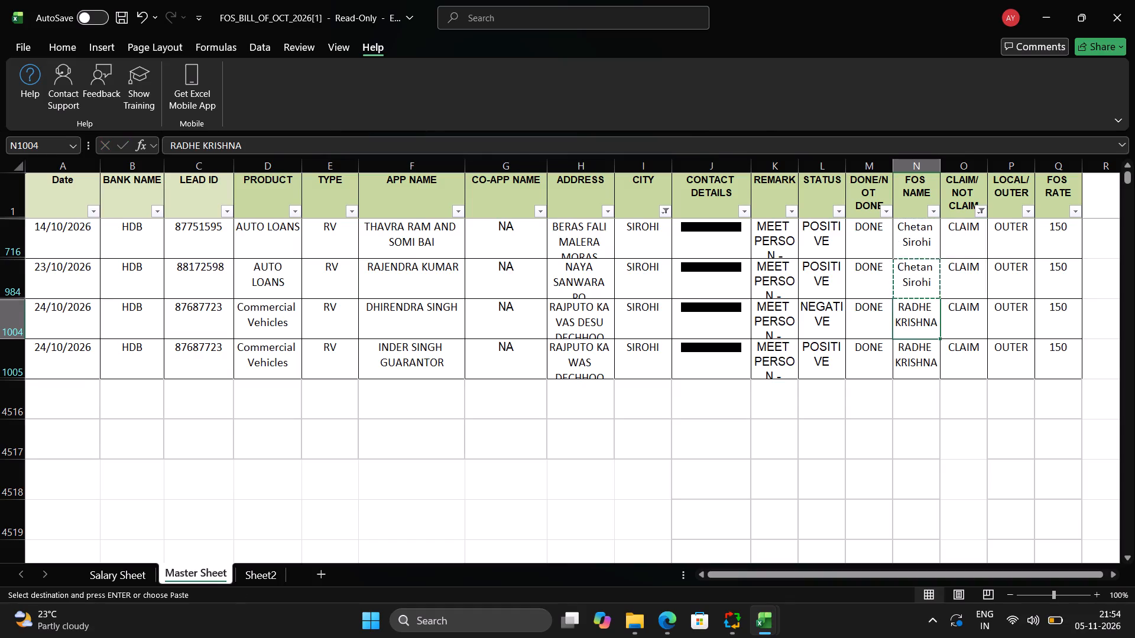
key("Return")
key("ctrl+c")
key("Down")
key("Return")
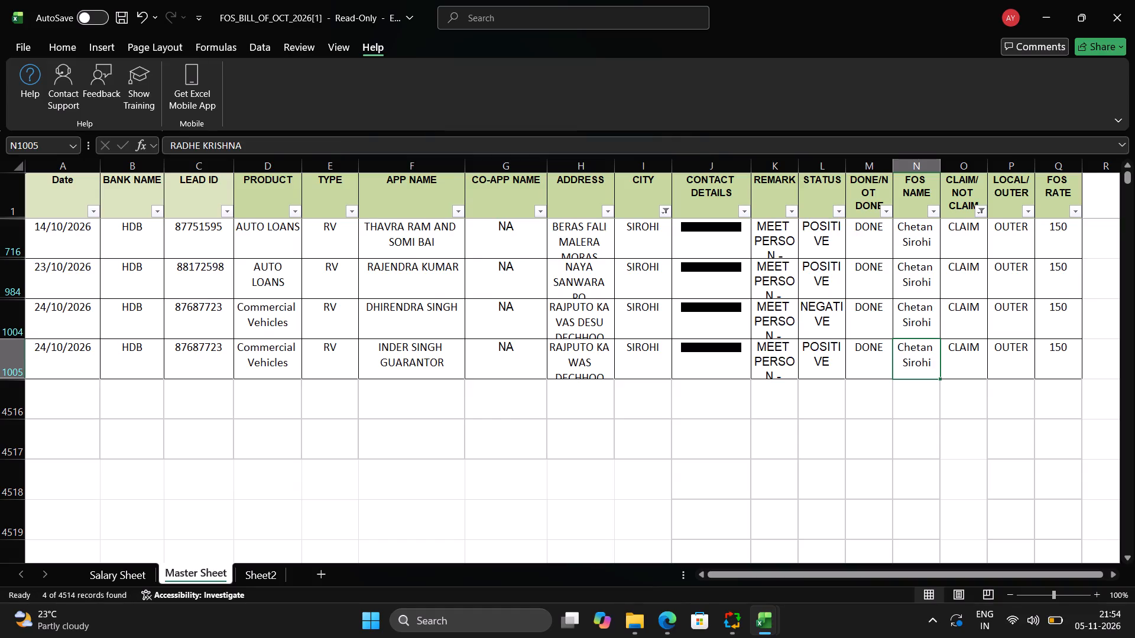
Save the workbook to the Desktop as an Excel Workbook named Copy of FOS_BILL_OF_OCT_2026(1).
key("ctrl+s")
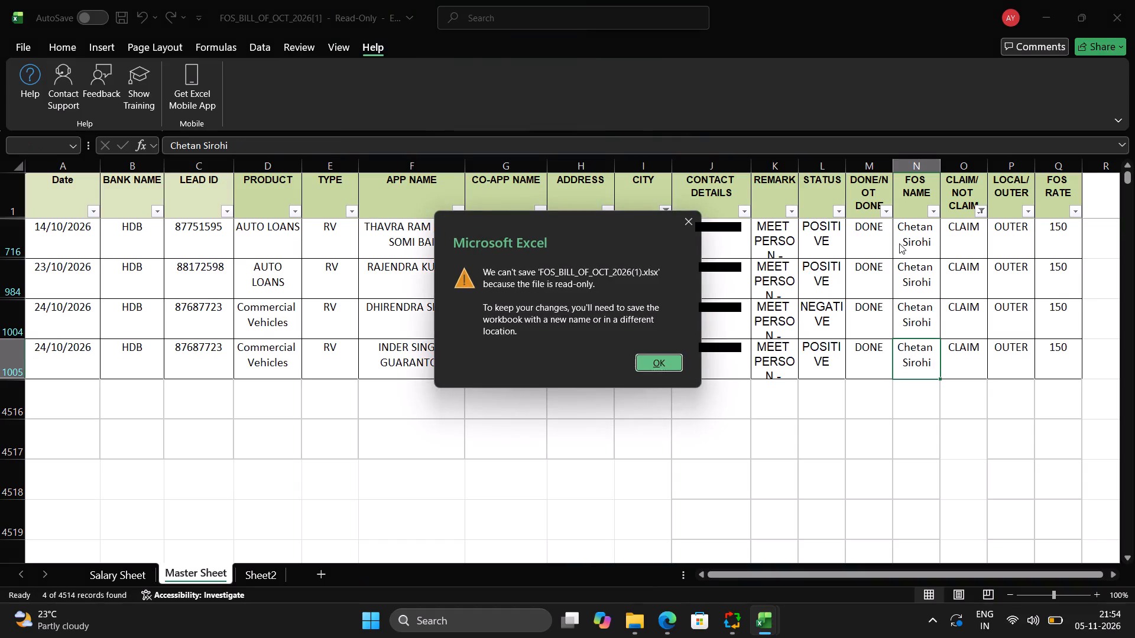
left_click(648, 359)
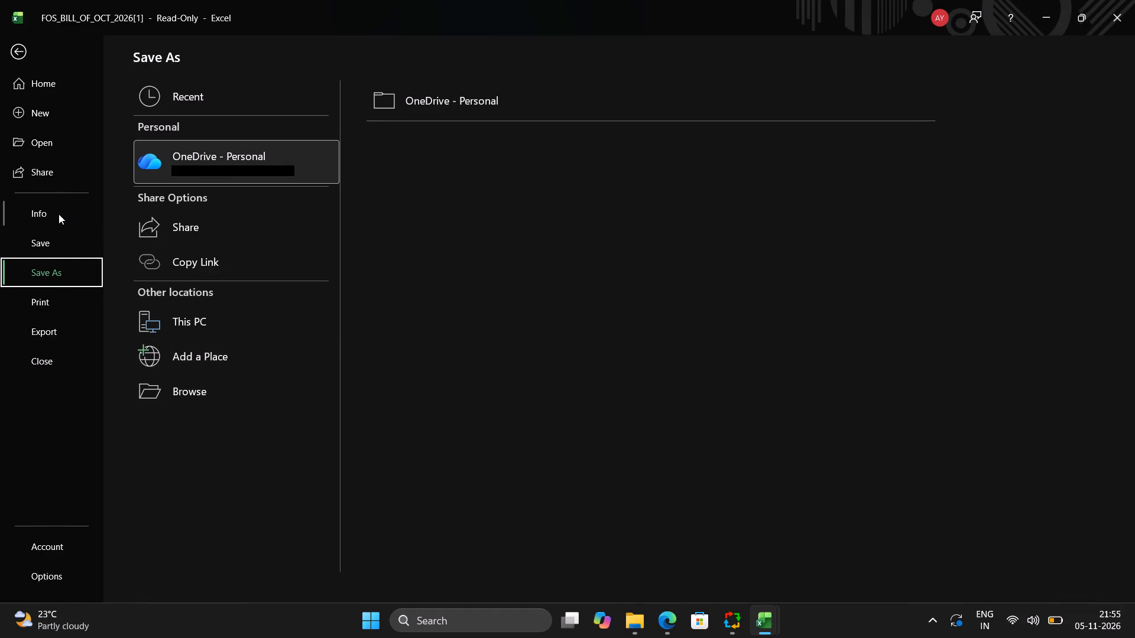
left_click(50, 89)
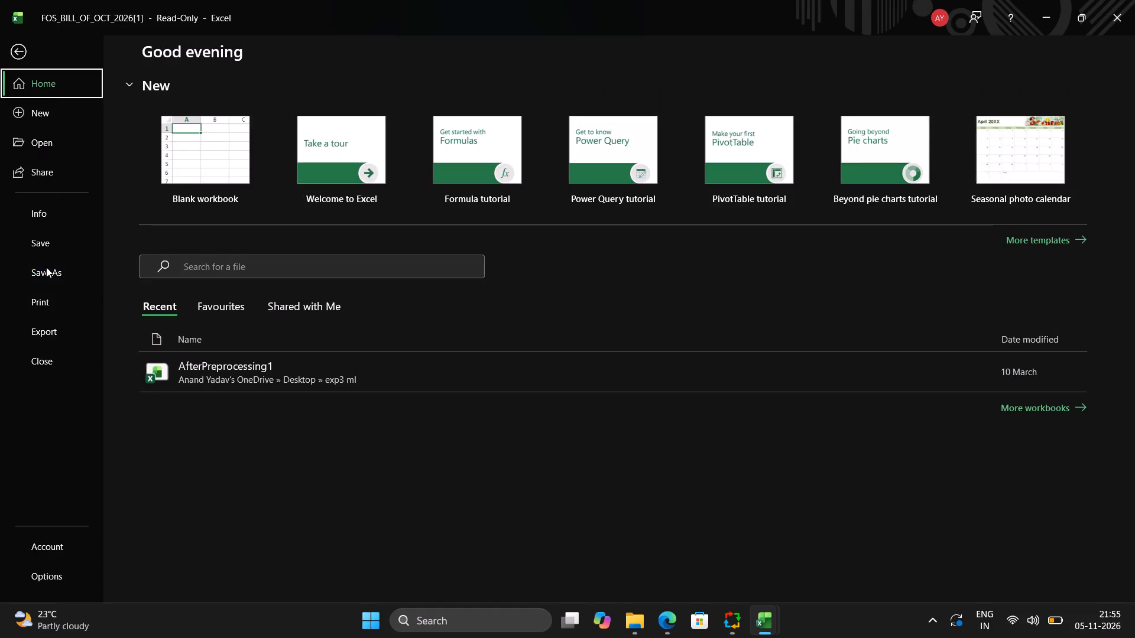
left_click(42, 284)
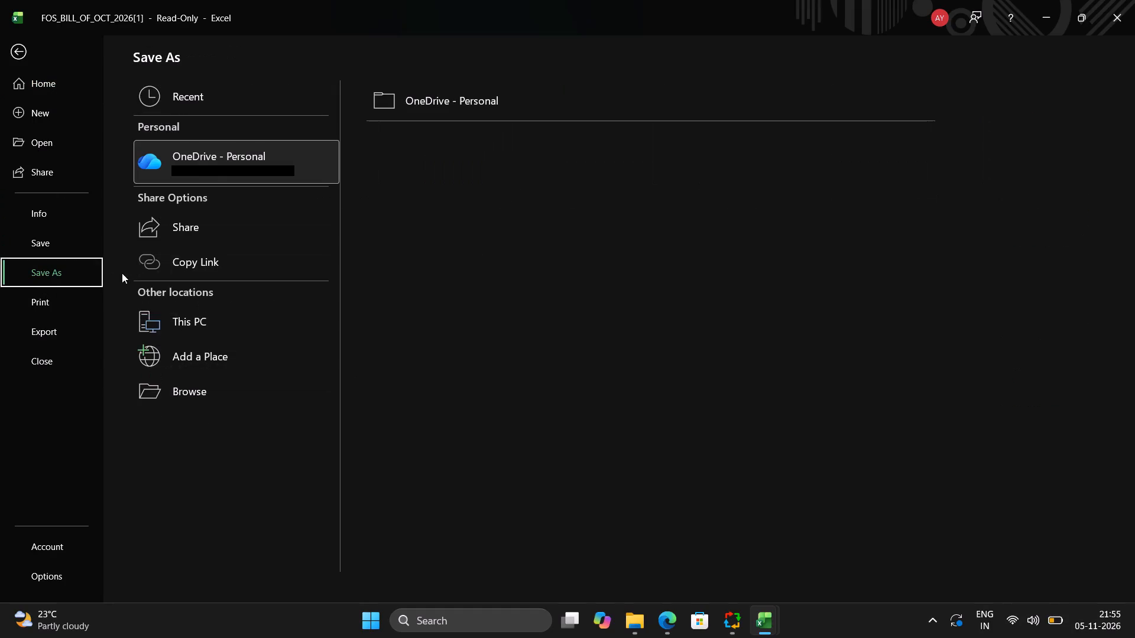
double_click(177, 384)
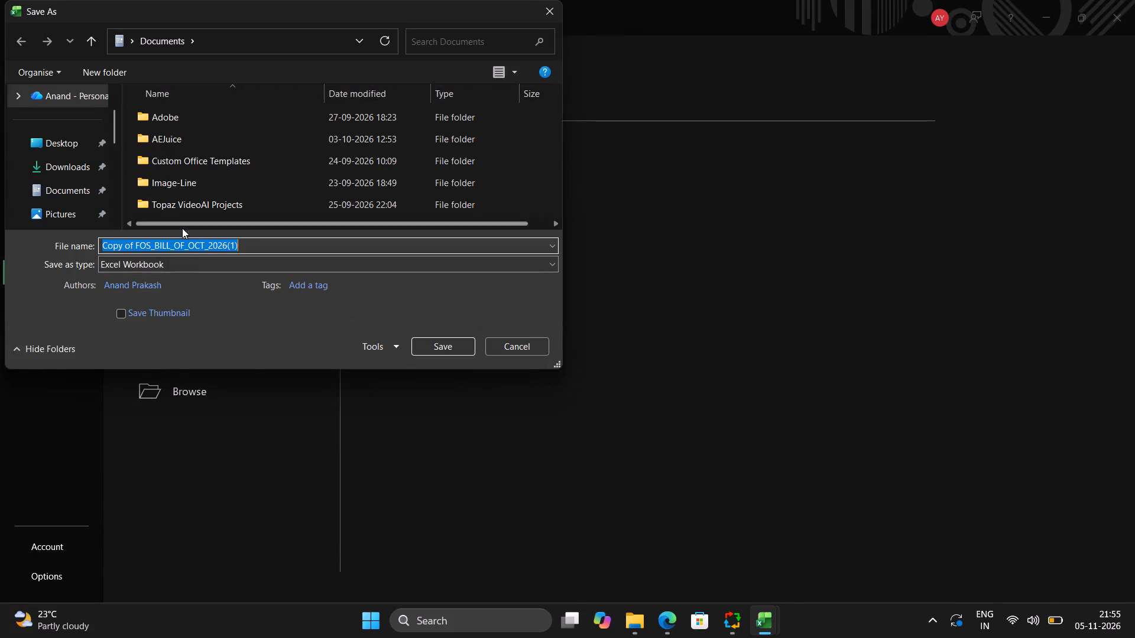
left_click(66, 142)
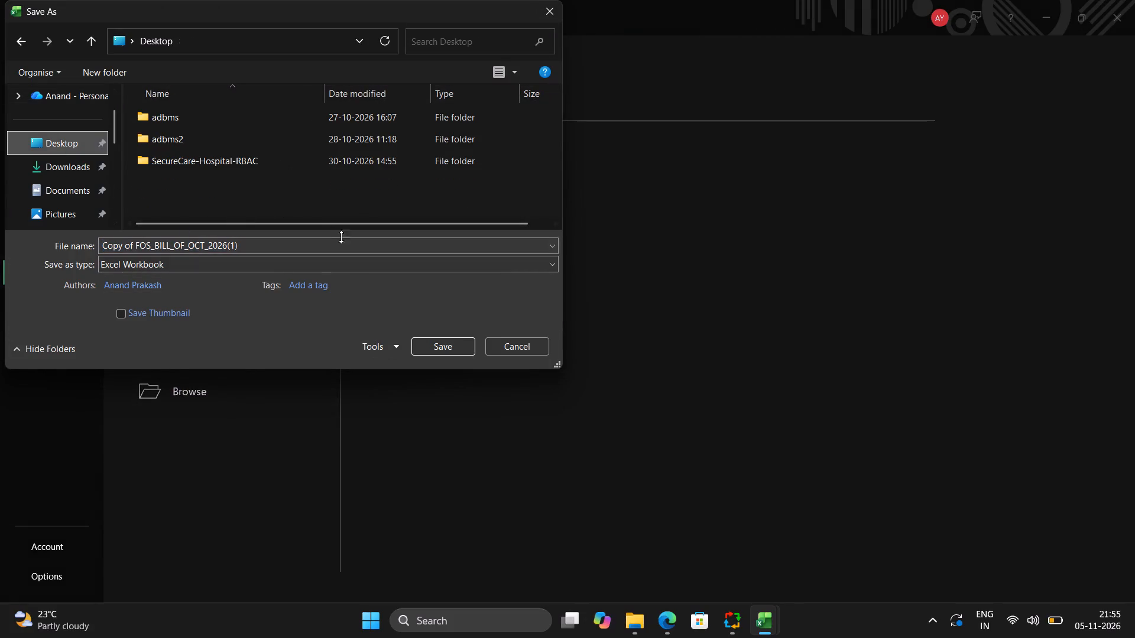
left_click(437, 347)
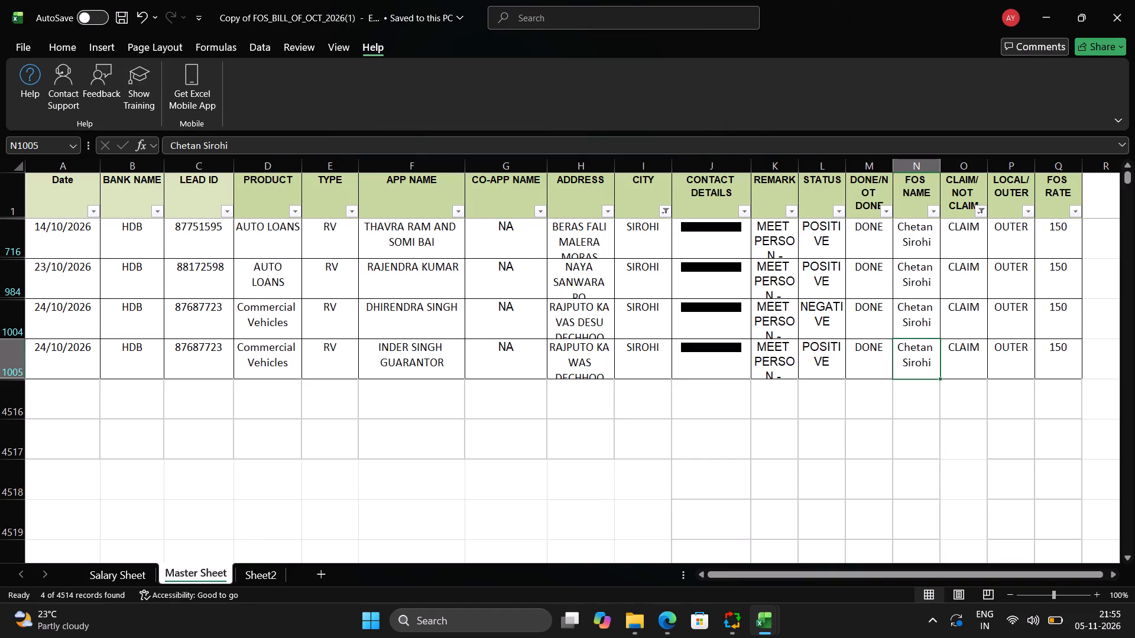
left_click(465, 329)
key("ctrl+s")
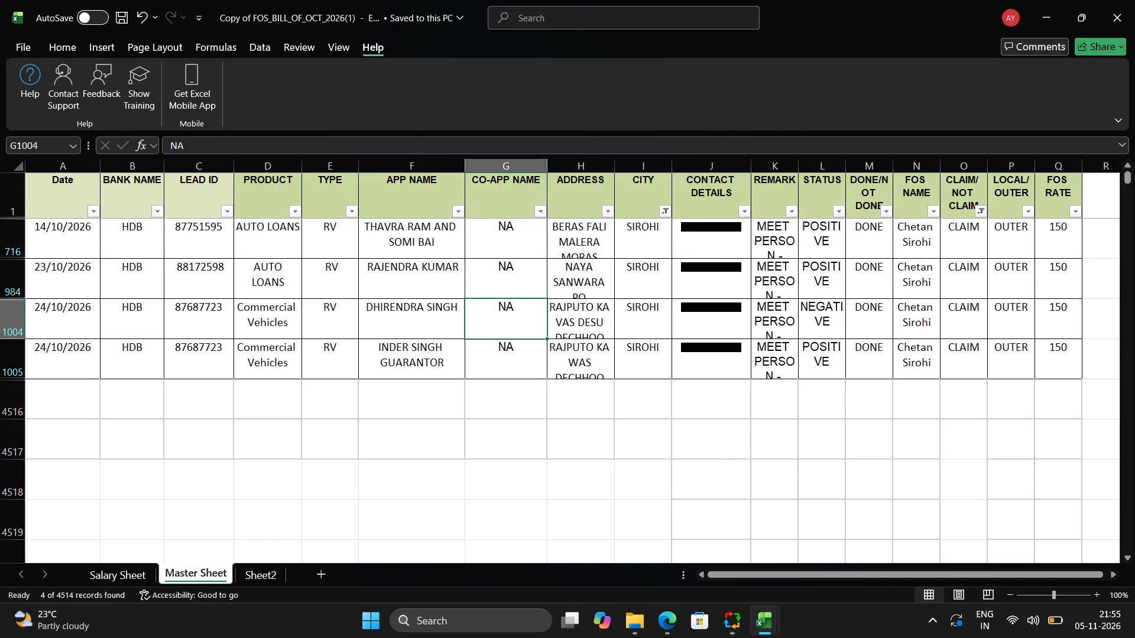
Insert a blank row at row 16 of the Salary Sheet, among the alphabetically listed agents.
left_click(124, 582)
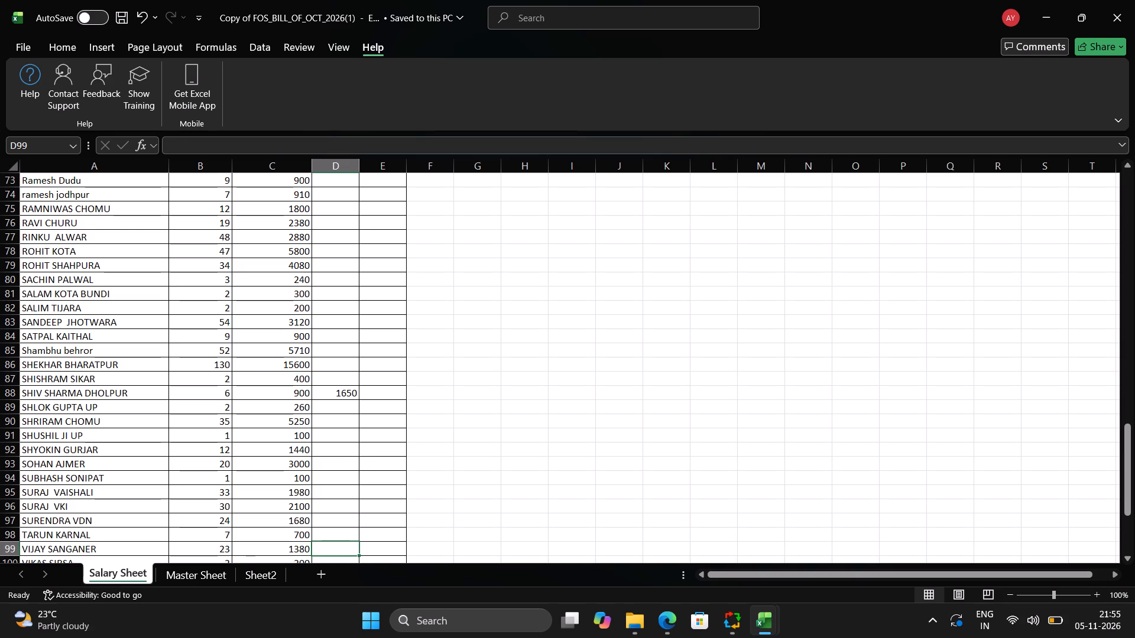
left_click(46, 262)
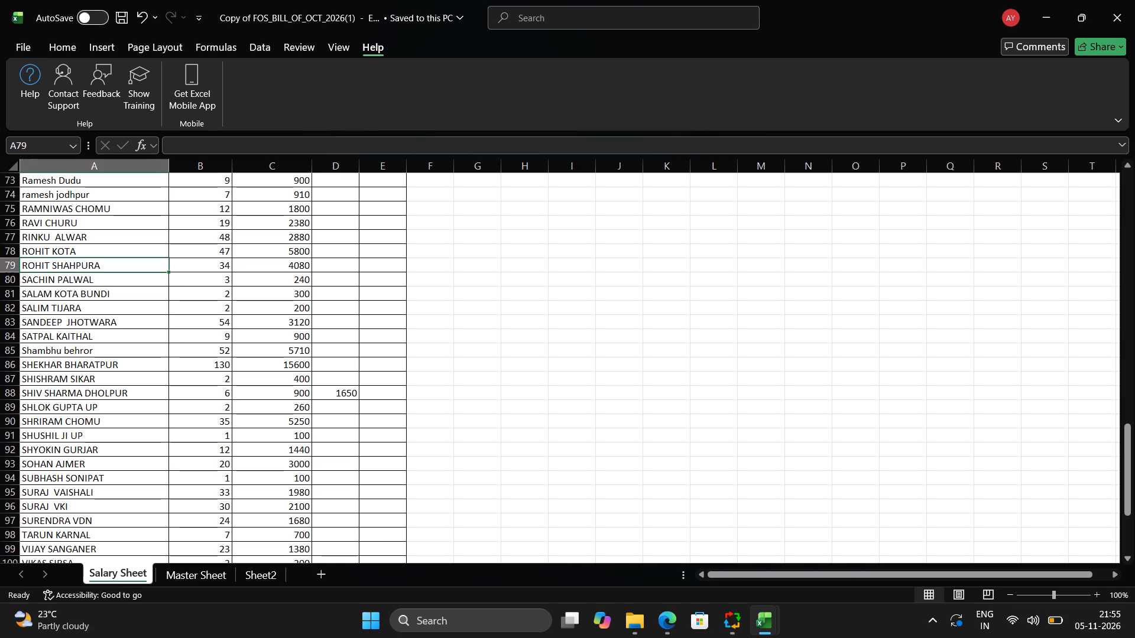
key("ctrl+Up")
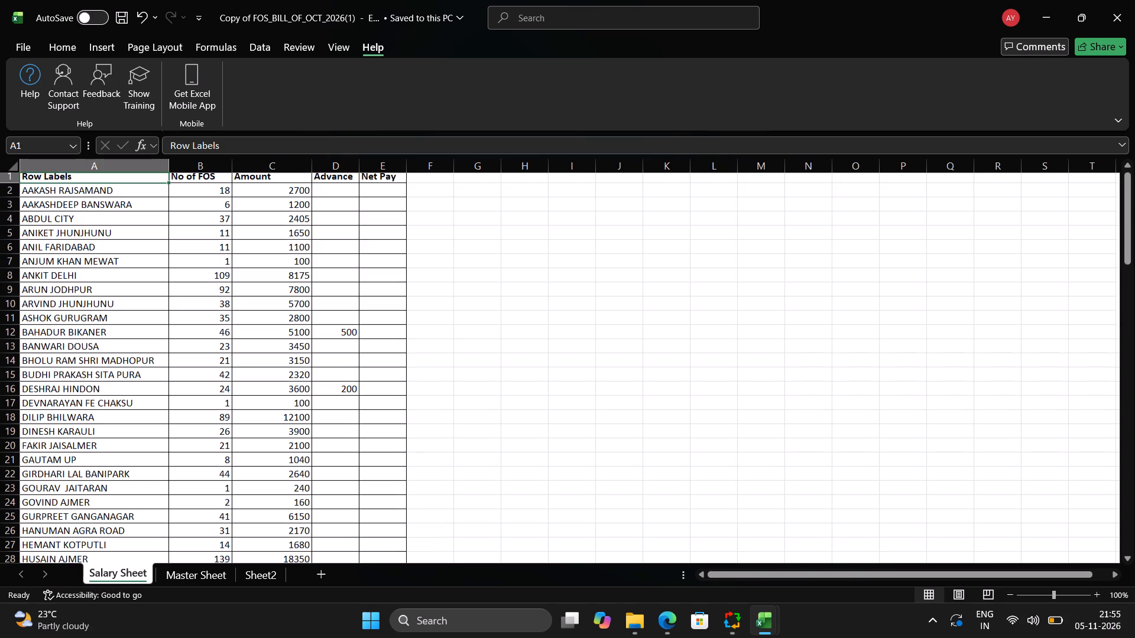
key("Down")
key("Down")
key("Down")
key("Down")
key("Down")
key("Down")
key("Down")
key("Down")
key("Down")
key("Down")
key("Down")
key("Down")
key("Down")
key("Down")
key("Down")
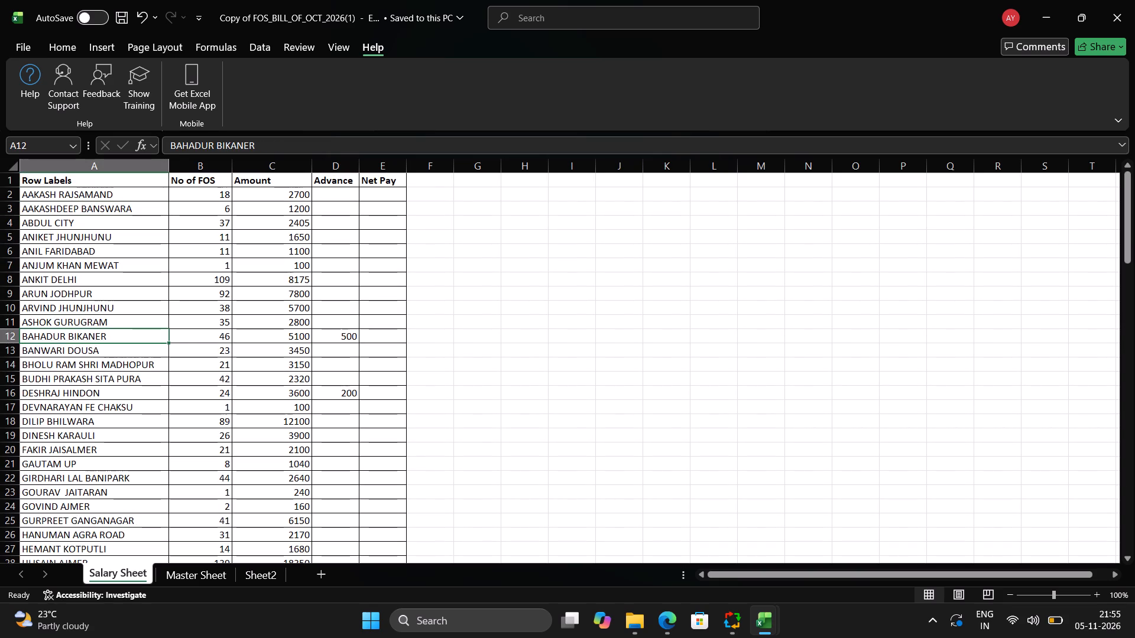
key("shift+space")
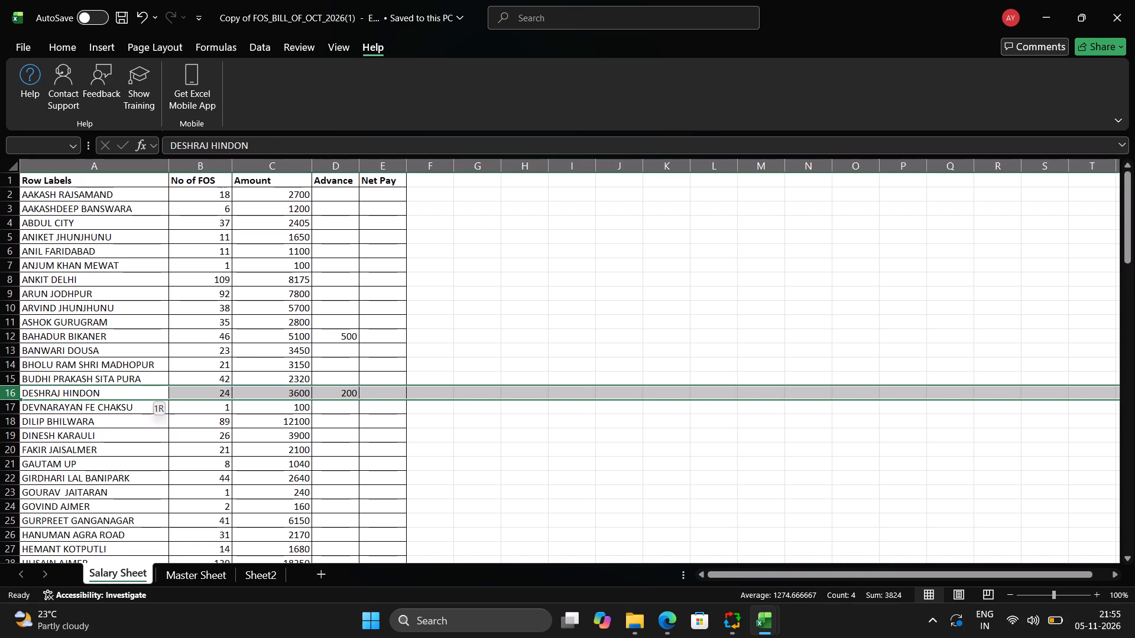
key("ctrl+plus")
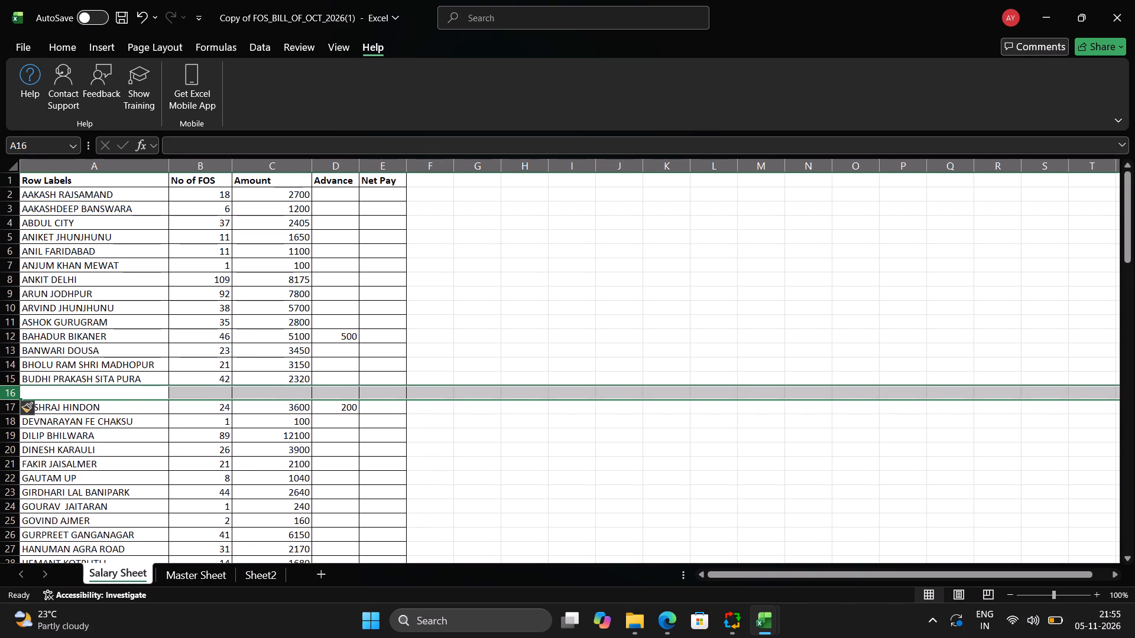
Enter the Sirohi agent's first name followed by the city as the label of the blank row 16.
key("Up")
key("Left")
key("Down")
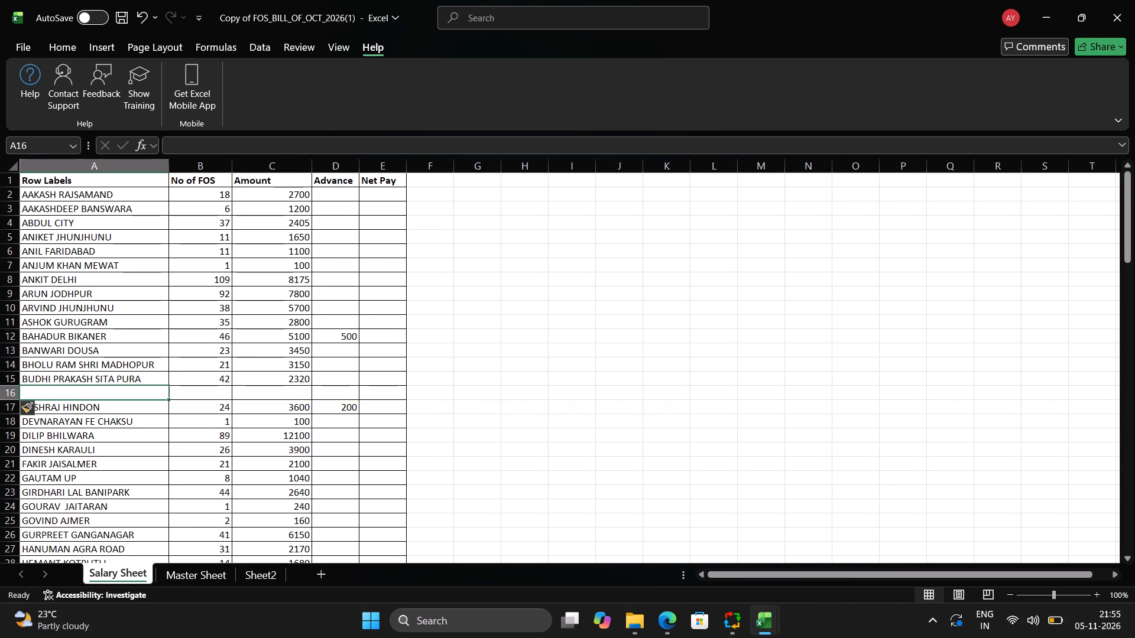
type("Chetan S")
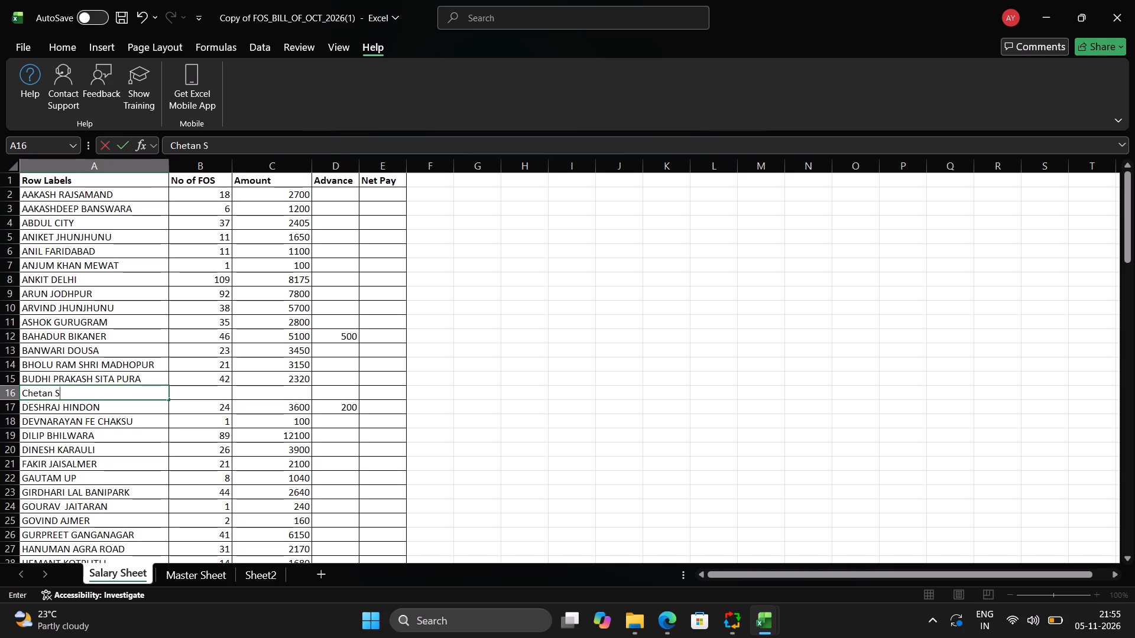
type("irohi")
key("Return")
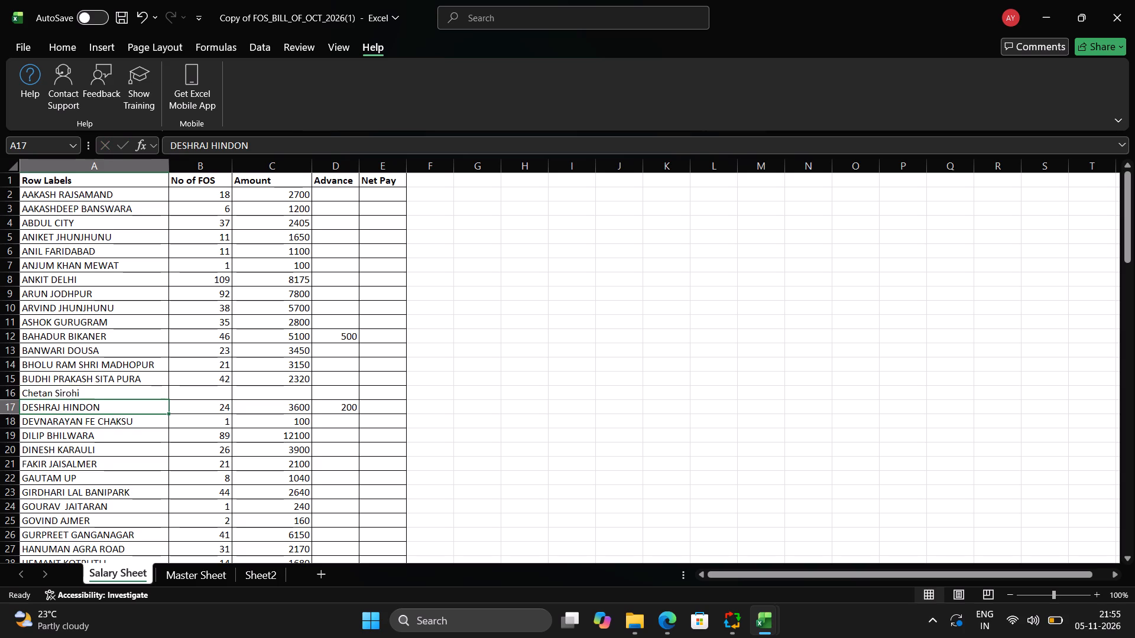
Fill the Sirohi agent's row with No of FOS 4, Amount 600 and Advance 600.
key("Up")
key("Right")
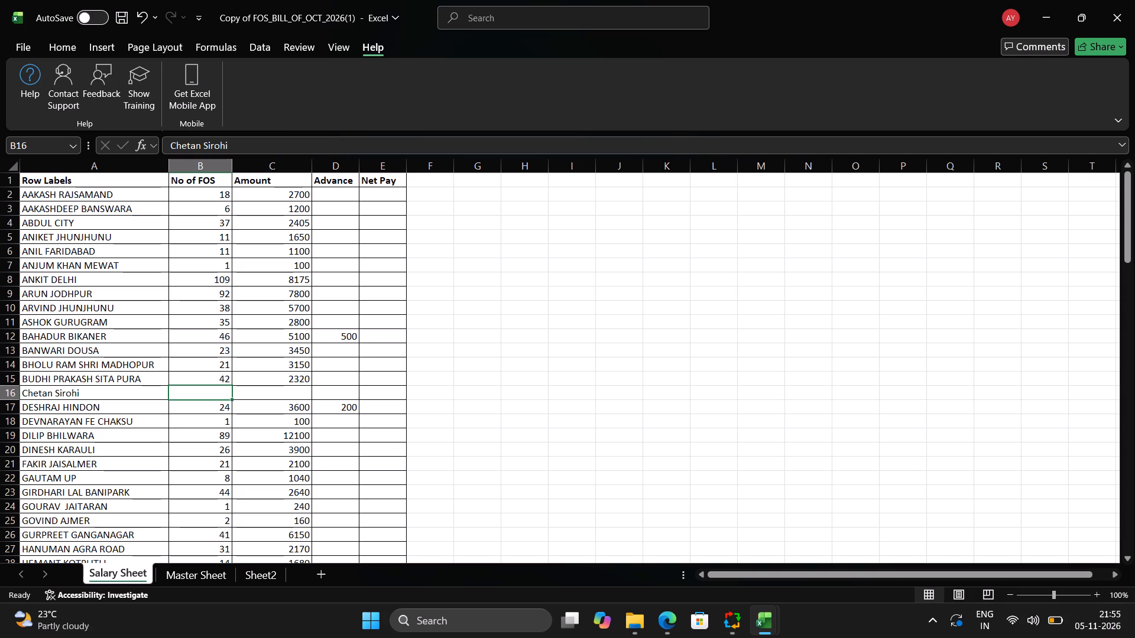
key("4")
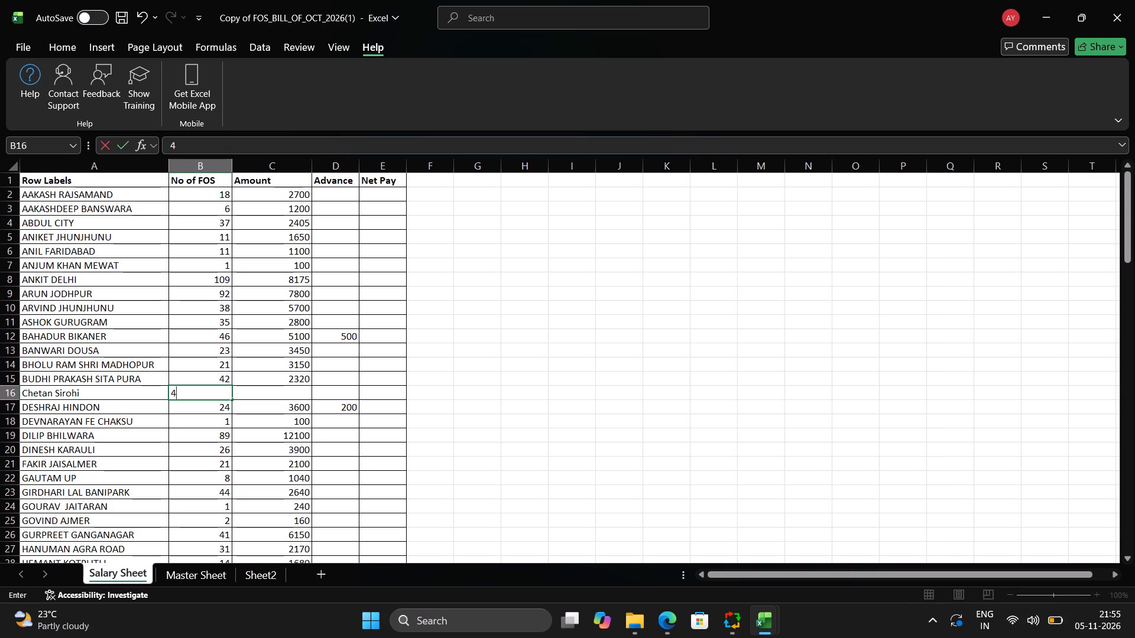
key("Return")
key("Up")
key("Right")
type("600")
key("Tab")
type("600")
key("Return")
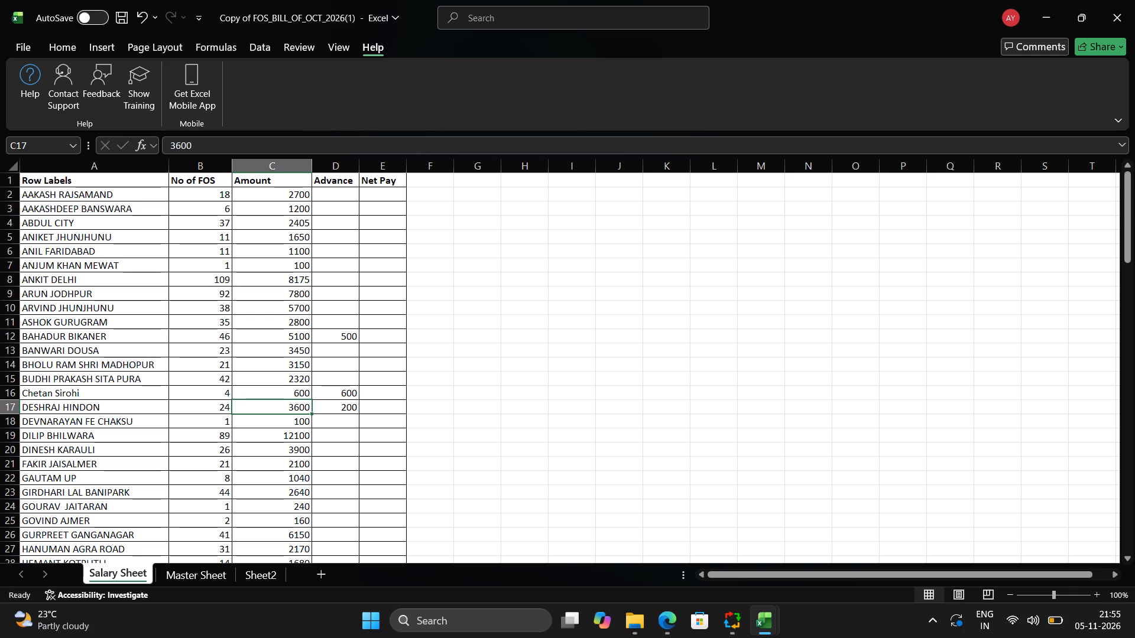
Save the workbook.
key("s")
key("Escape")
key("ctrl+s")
Set the No of FOS in row 66 of the Salary Sheet to 790.
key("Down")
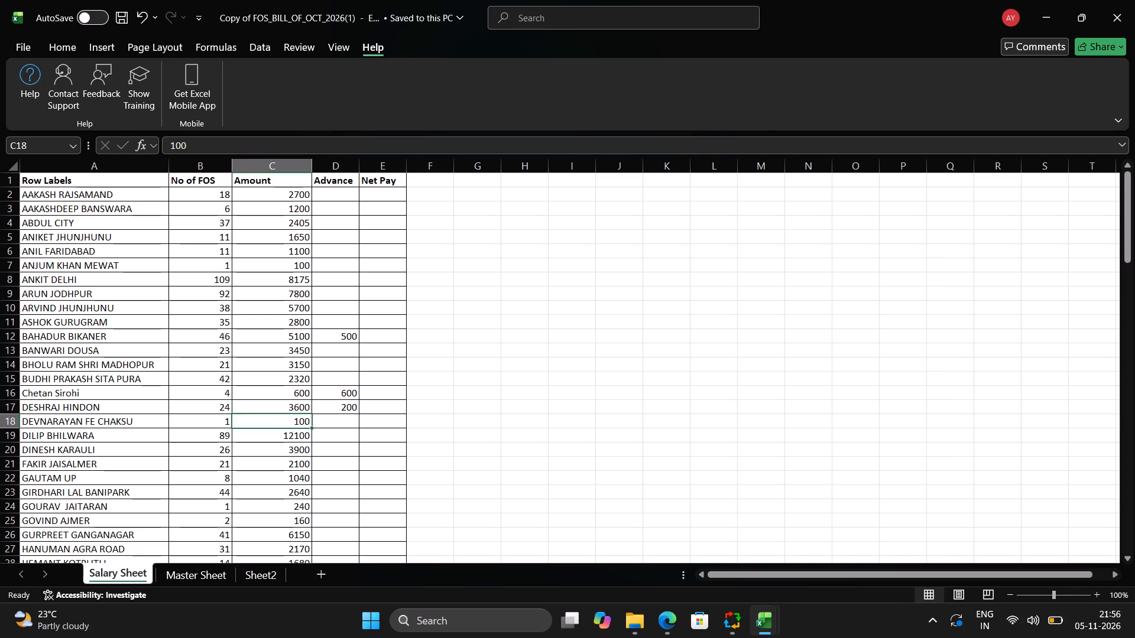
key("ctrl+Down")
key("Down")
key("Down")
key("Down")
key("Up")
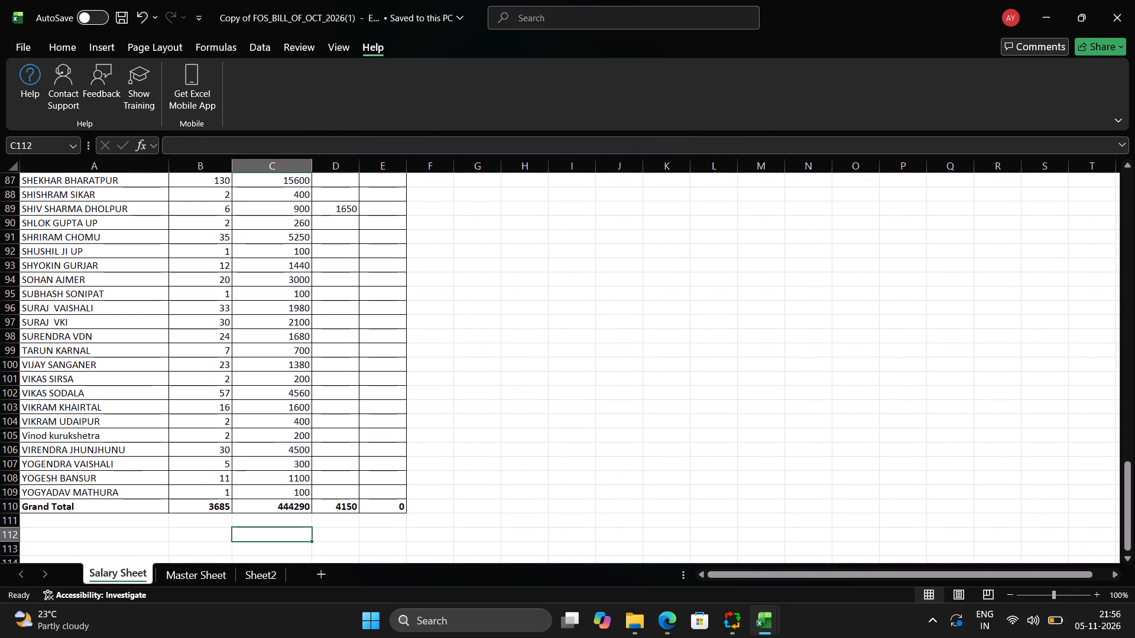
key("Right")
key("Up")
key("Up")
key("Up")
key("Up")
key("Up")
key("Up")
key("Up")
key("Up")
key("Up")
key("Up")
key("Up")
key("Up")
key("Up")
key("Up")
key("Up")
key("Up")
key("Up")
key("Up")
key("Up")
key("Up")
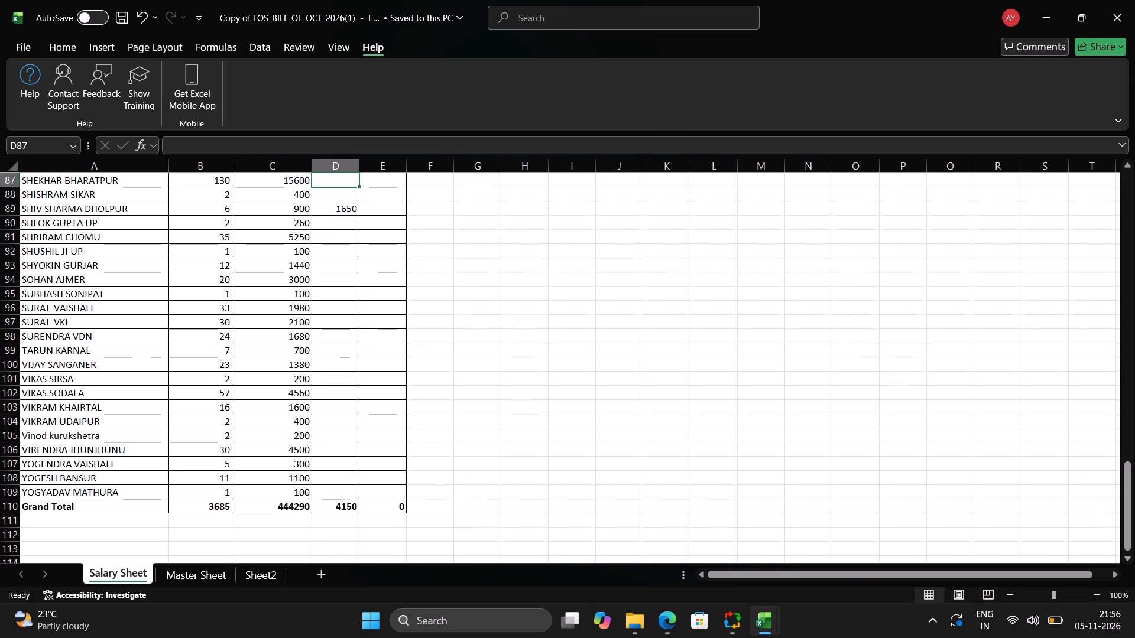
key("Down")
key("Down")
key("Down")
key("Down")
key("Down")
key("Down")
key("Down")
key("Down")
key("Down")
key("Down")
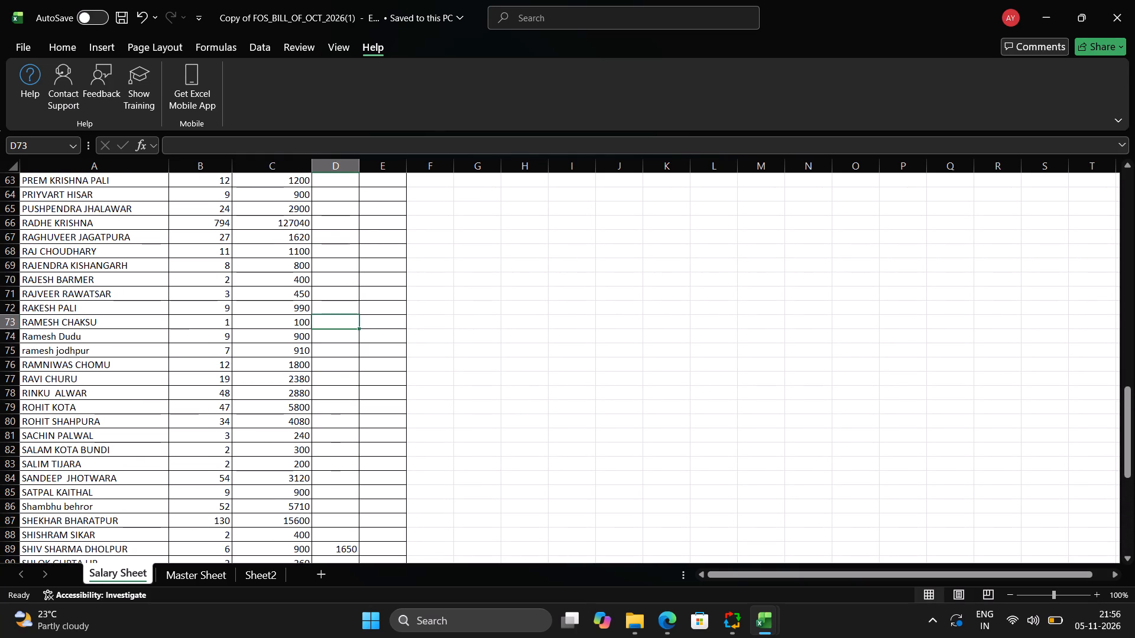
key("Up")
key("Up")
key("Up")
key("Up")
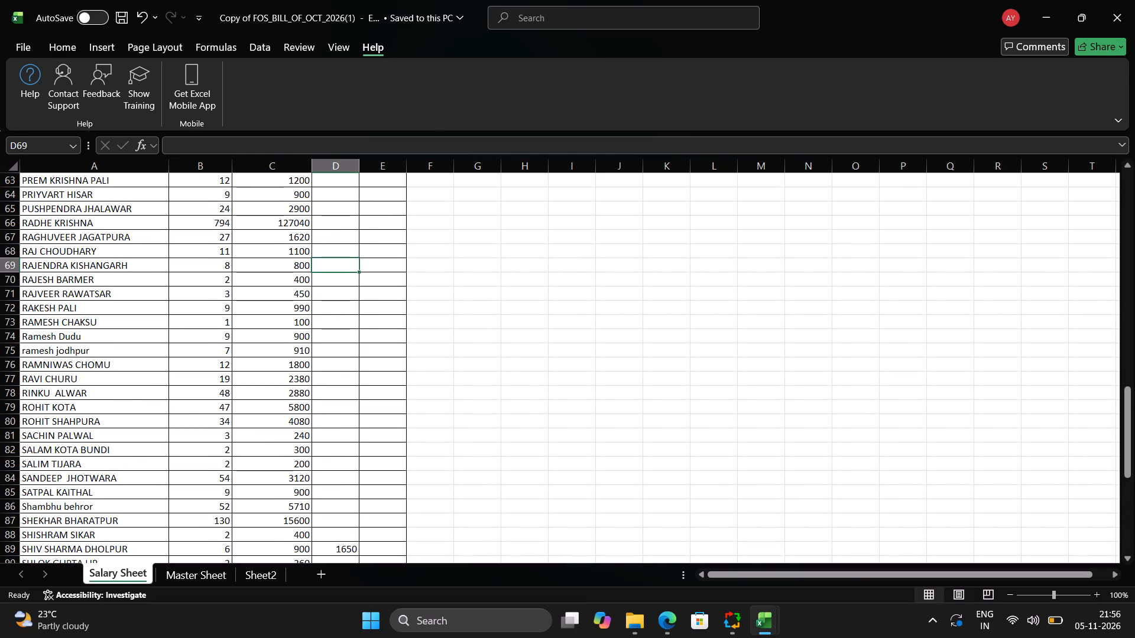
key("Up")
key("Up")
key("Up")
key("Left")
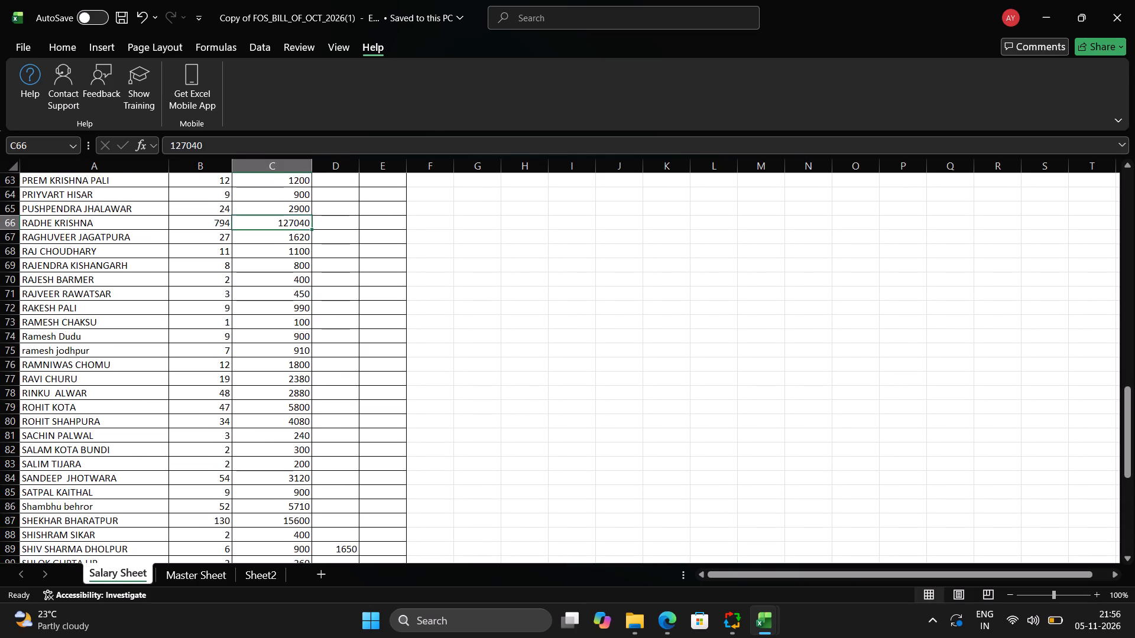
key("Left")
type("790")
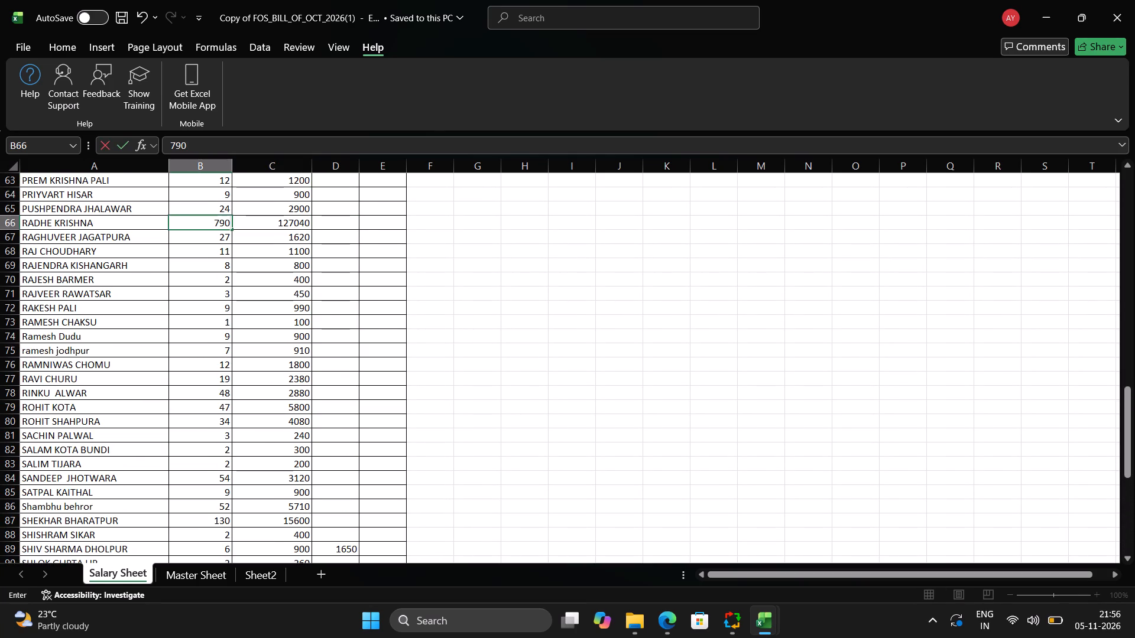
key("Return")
Calculate 160*4 in cell F66, beside the table.
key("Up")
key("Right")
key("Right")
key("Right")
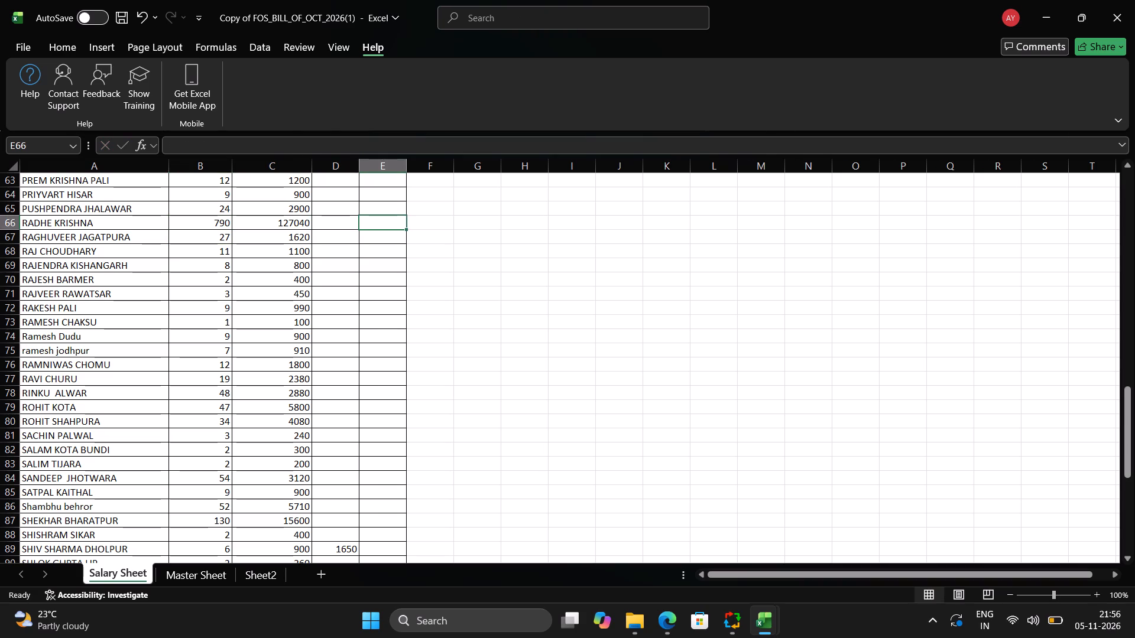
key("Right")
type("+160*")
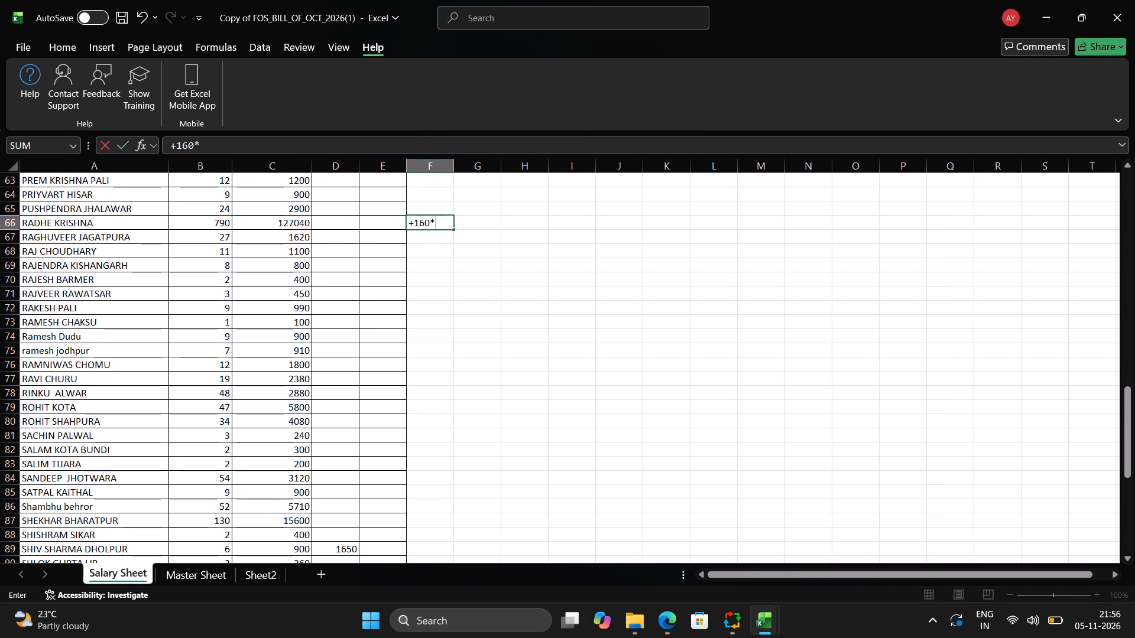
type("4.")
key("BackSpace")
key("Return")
Rewrite the Amount in row 66 as a formula subtracting from 127040.
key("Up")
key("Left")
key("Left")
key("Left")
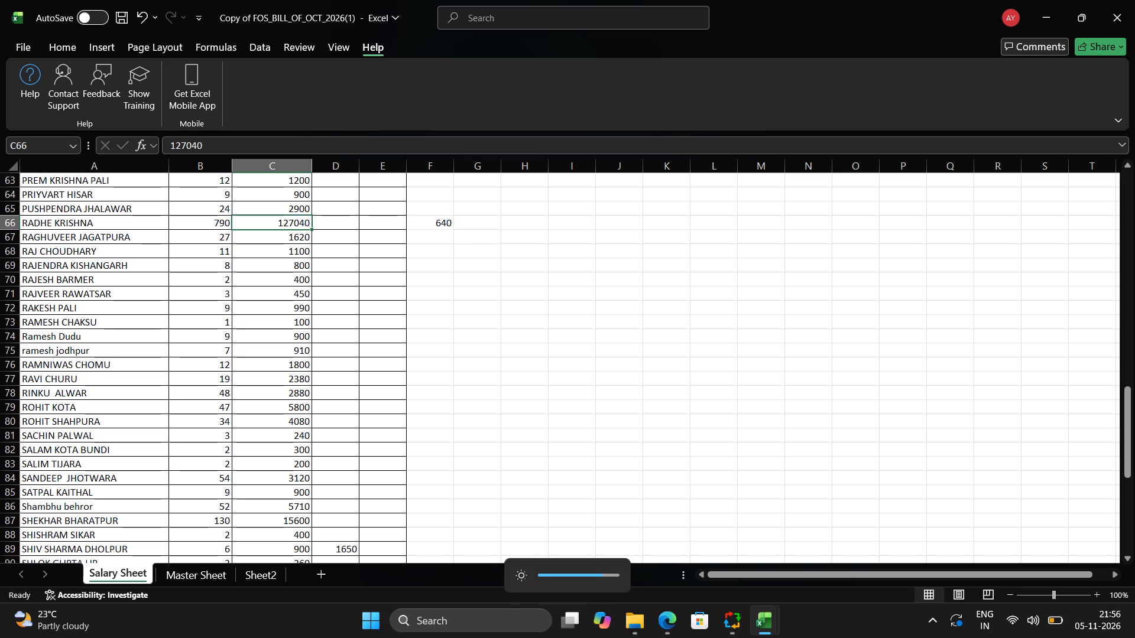
key("F2")
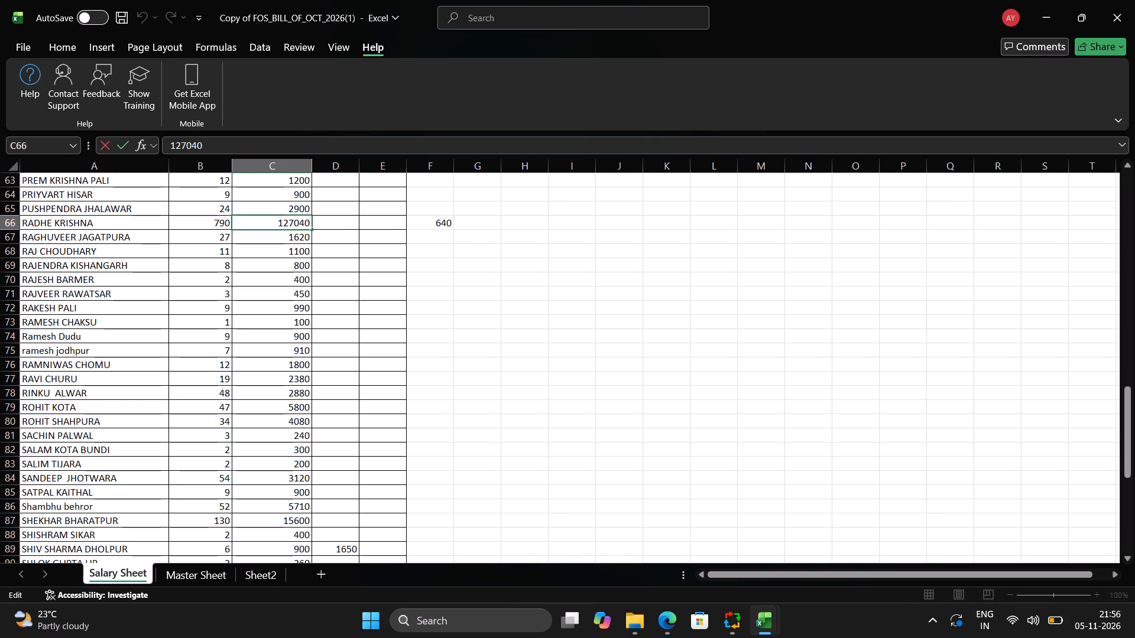
key("Left")
key("Left")
key("Left")
key("Left")
key("Left")
key("Left")
type("+-")
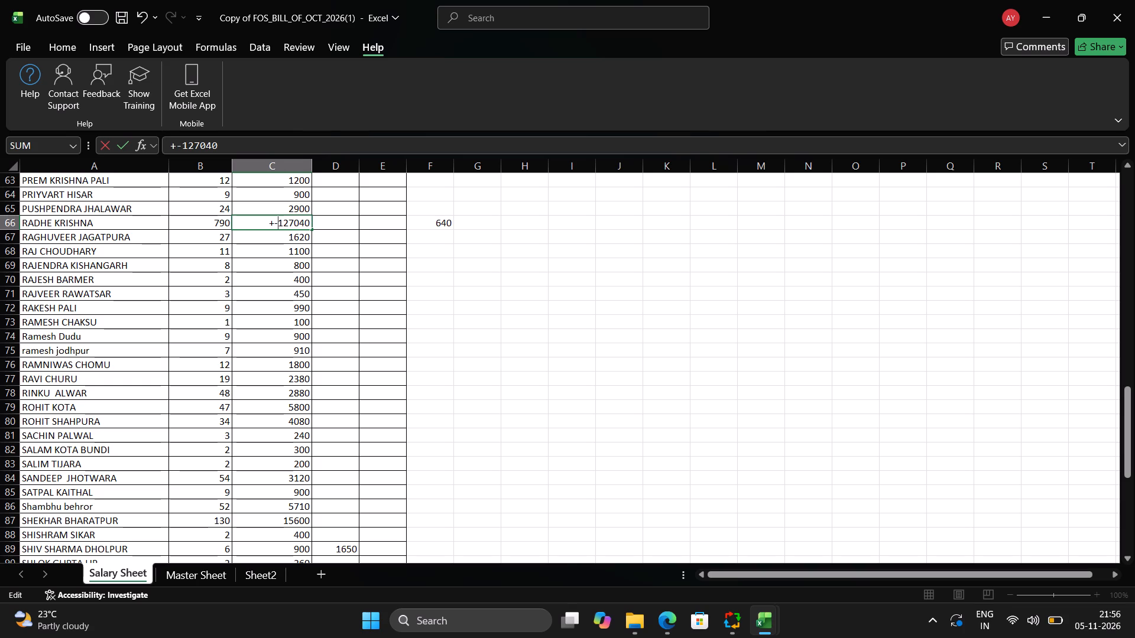
key("BackSpace")
key("ctrl+Right")
key("minus")
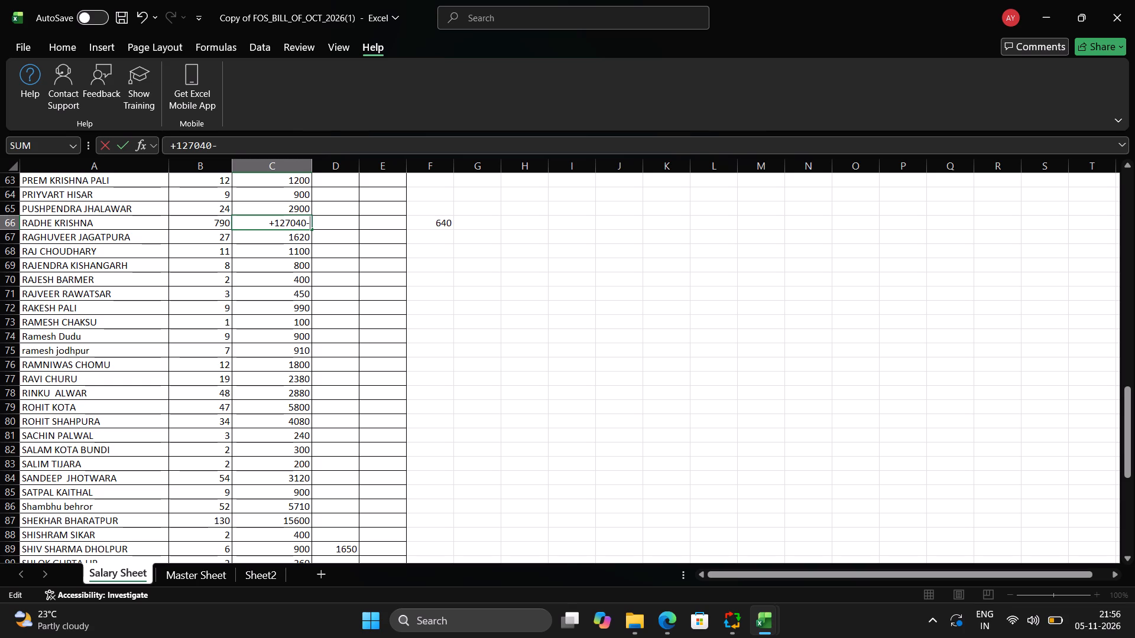
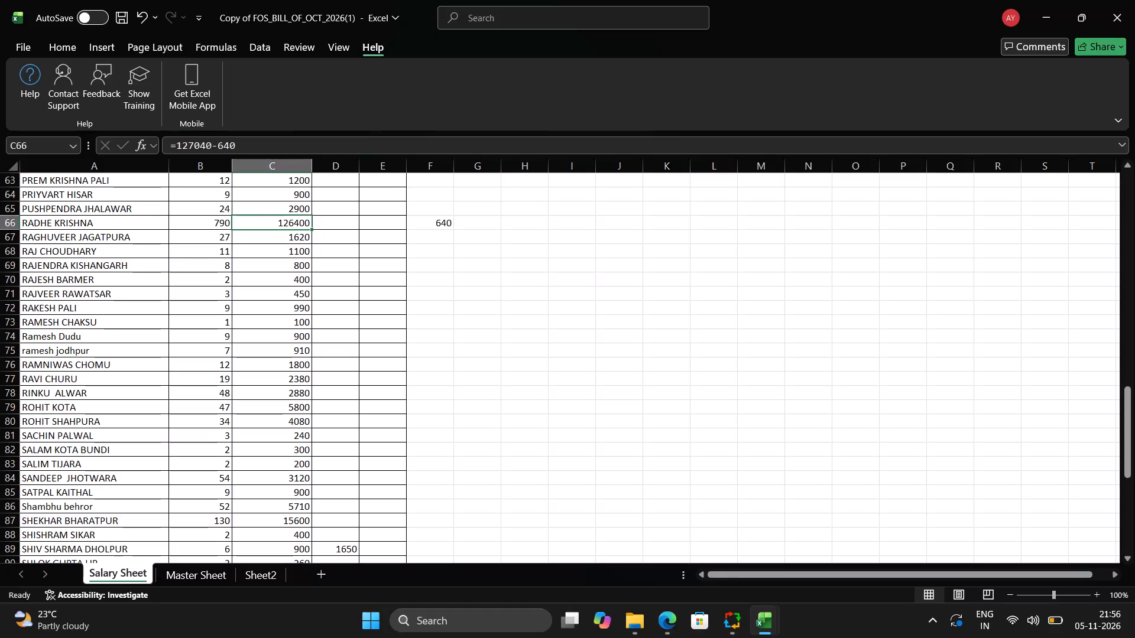
Replace the Amount formula in row 66 of the Salary Sheet with its plain value using Paste Special Values.
key("ctrl+c")
key("ctrl+alt+v")
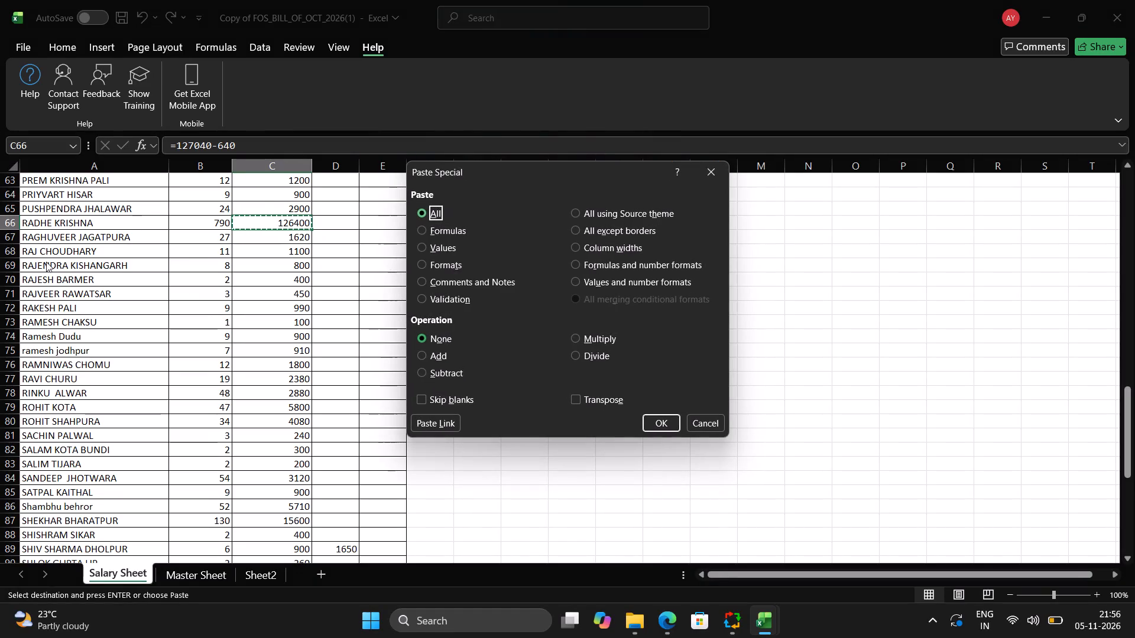
key("Down")
key("Down")
key("Return")
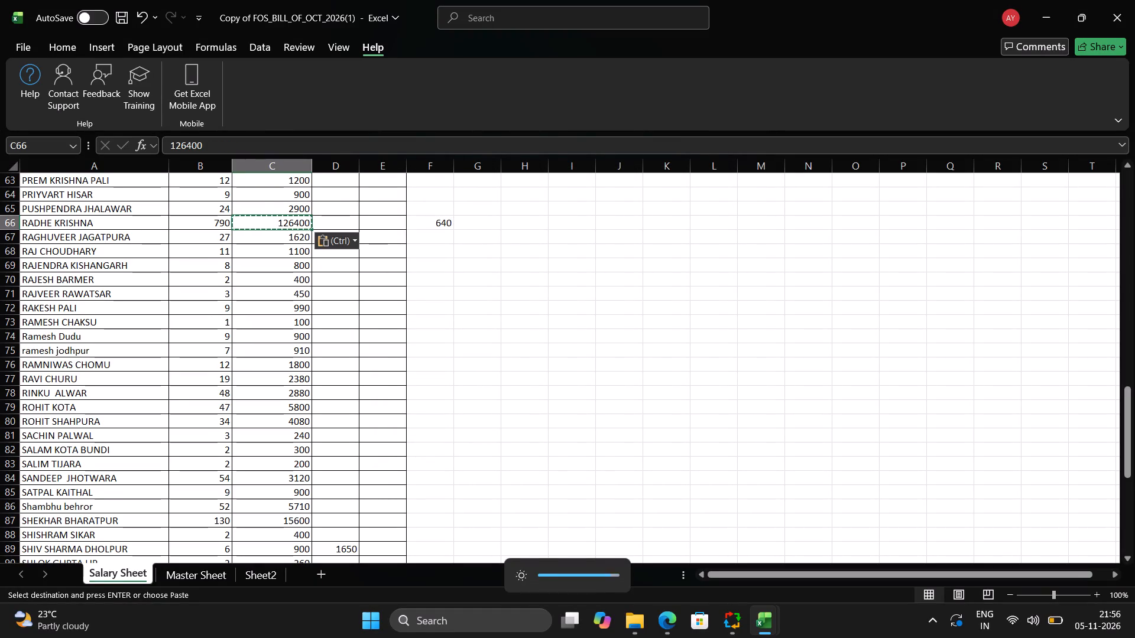
Clear the 160*4 helper calculation from cell F66 beside the table.
key("Right")
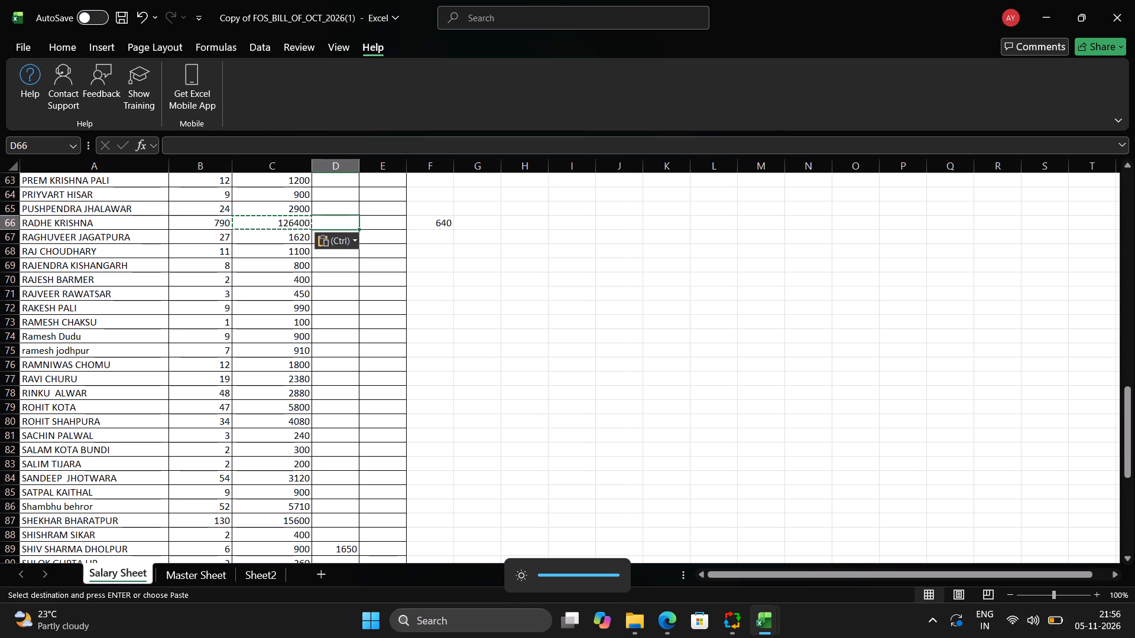
key("Right")
key("Right")
key("Escape")
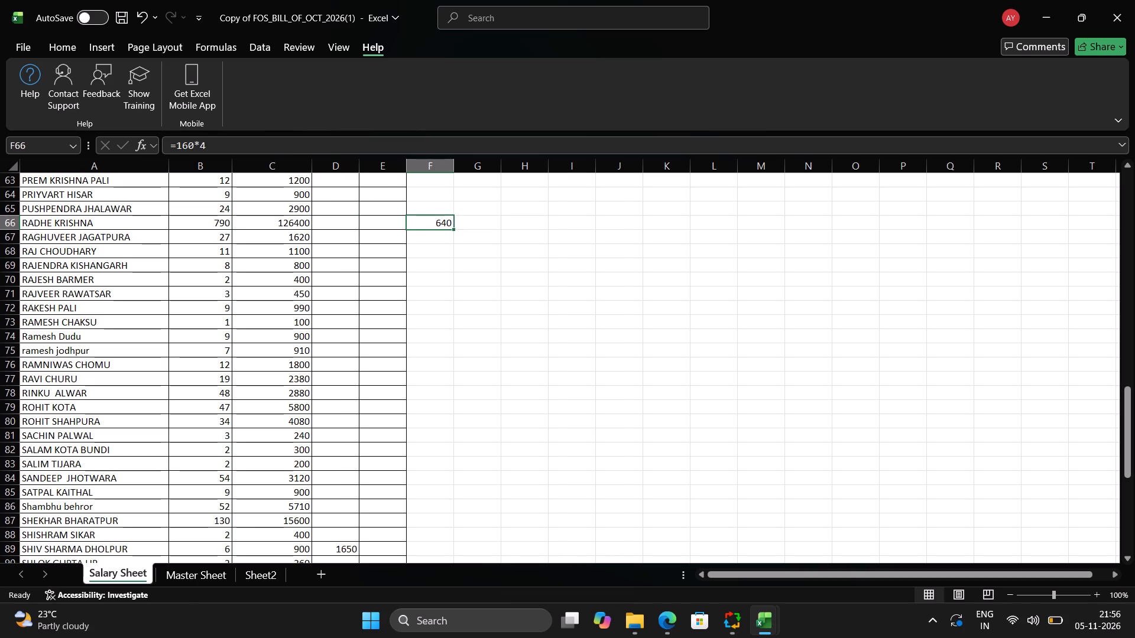
key("Delete")
Review the Advance column entries against the agents' Amounts throughout the Salary Sheet.
key("Left")
key("Left")
key("Up")
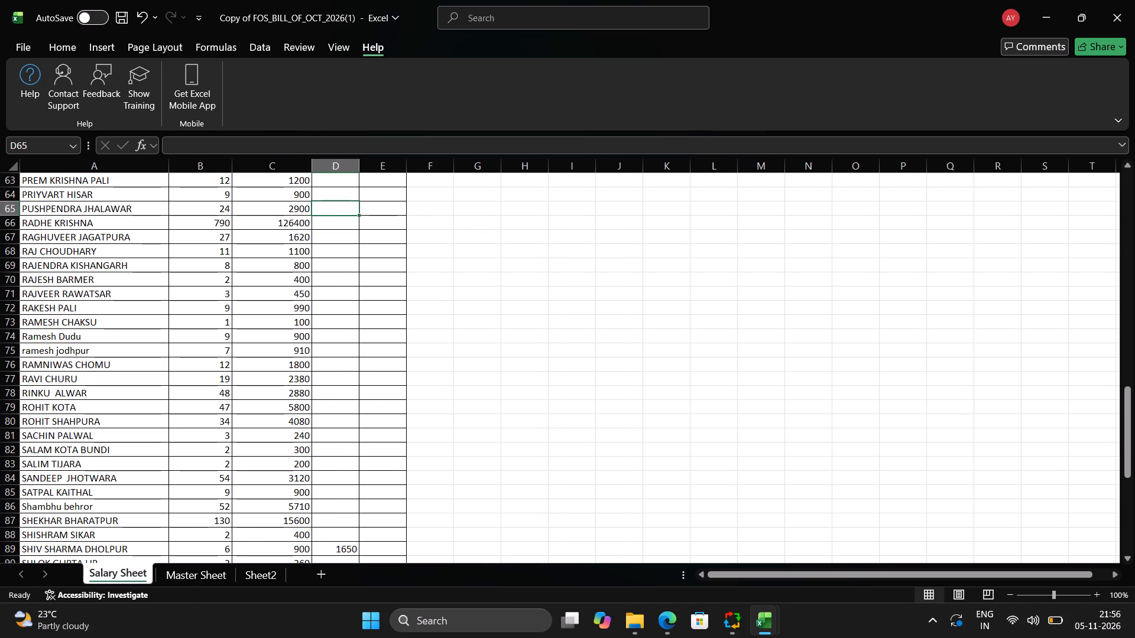
key("Left")
key("Down")
key("ctrl+Up")
key("Down")
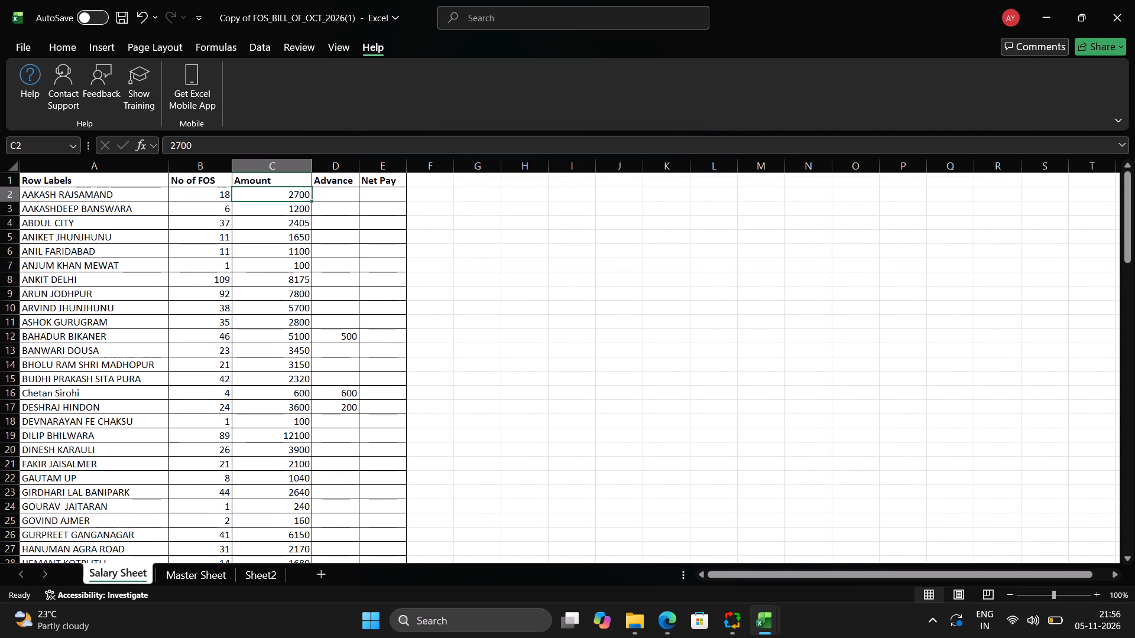
key("Right")
key("Down")
key("ctrl+Down")
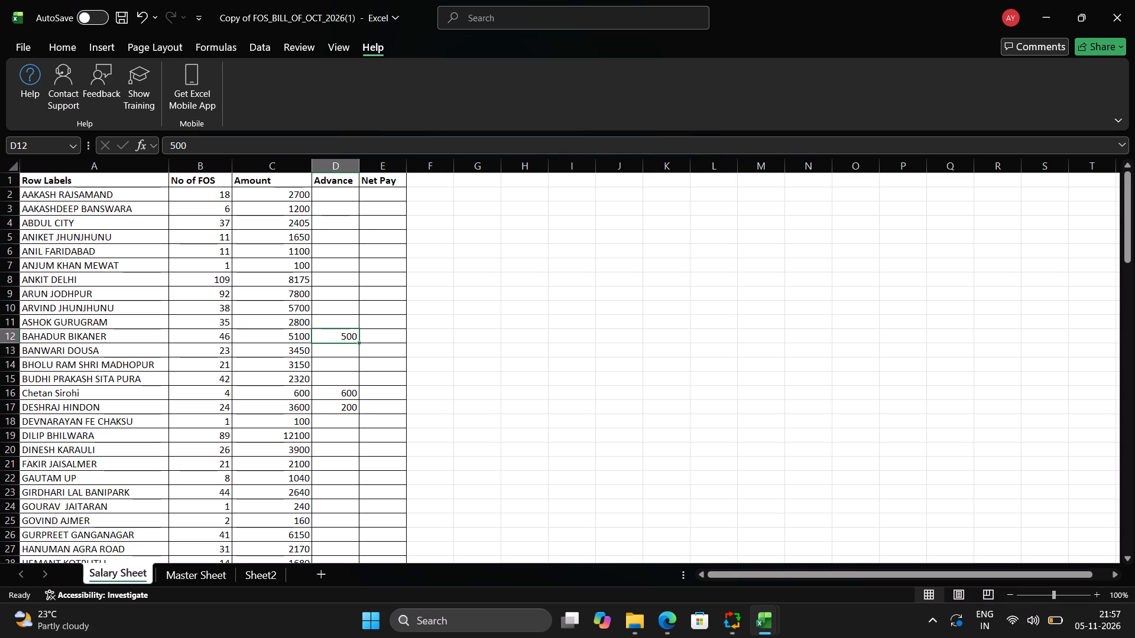
scroll(46, 262, "up", 2)
scroll(140, 364, "up", 1)
scroll(140, 364, "down", 7)
scroll(140, 364, "up", 3)
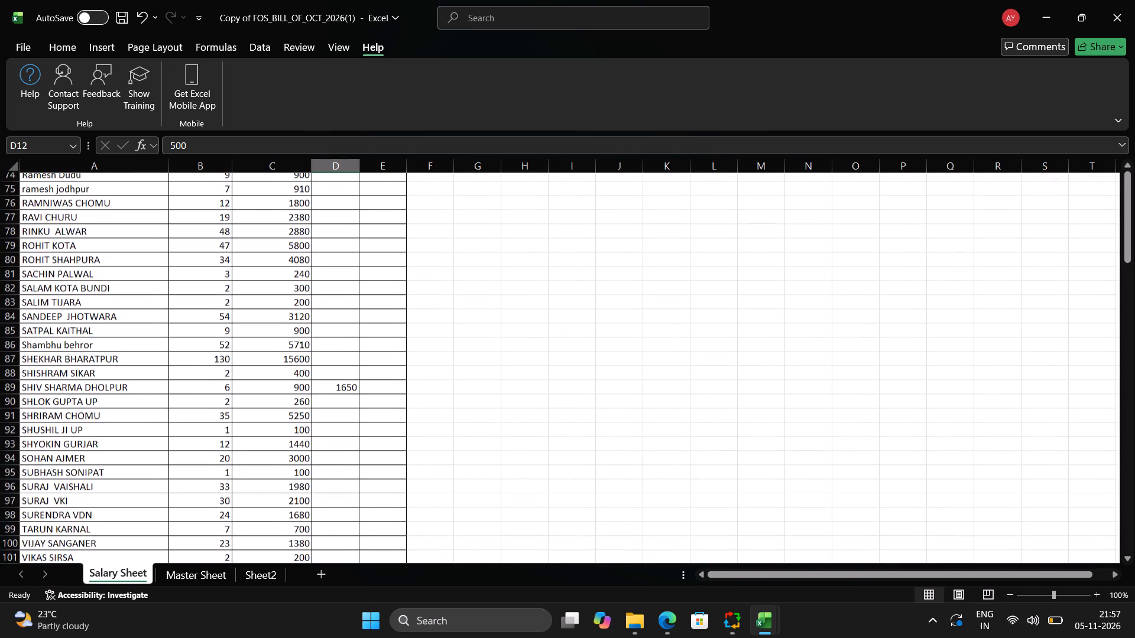
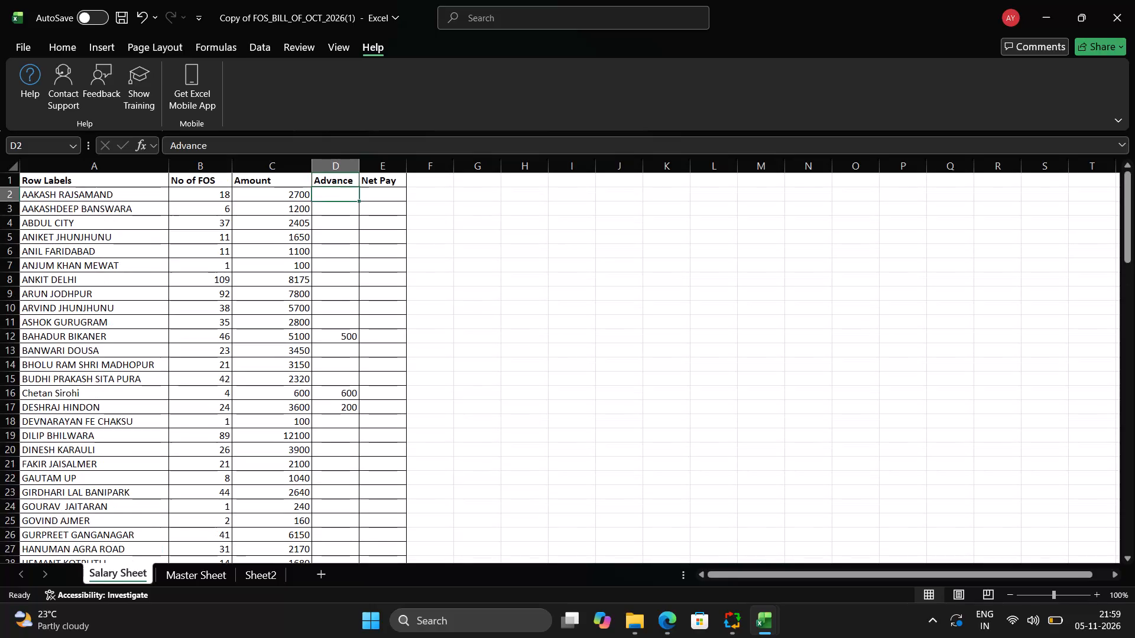
Enter an Advance of 240 for the Jaitaran agent in row 24 of the Salary Sheet.
key("Down")
key("Down")
key("Down")
key("Down")
key("Down")
key("Down")
key("Down")
key("Down")
key("Down")
key("Down")
key("Down")
key("Down")
key("Down")
key("Down")
key("Down")
key("Down")
key("Down")
key("Down")
key("Down")
key("Down")
key("Down")
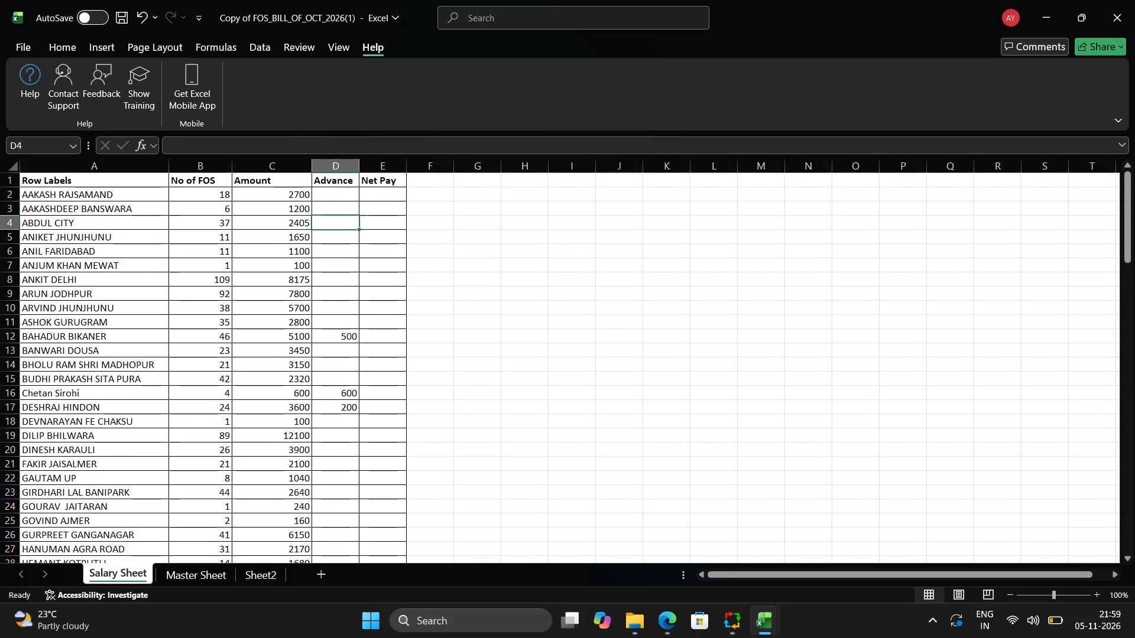
key("Left")
key("Left")
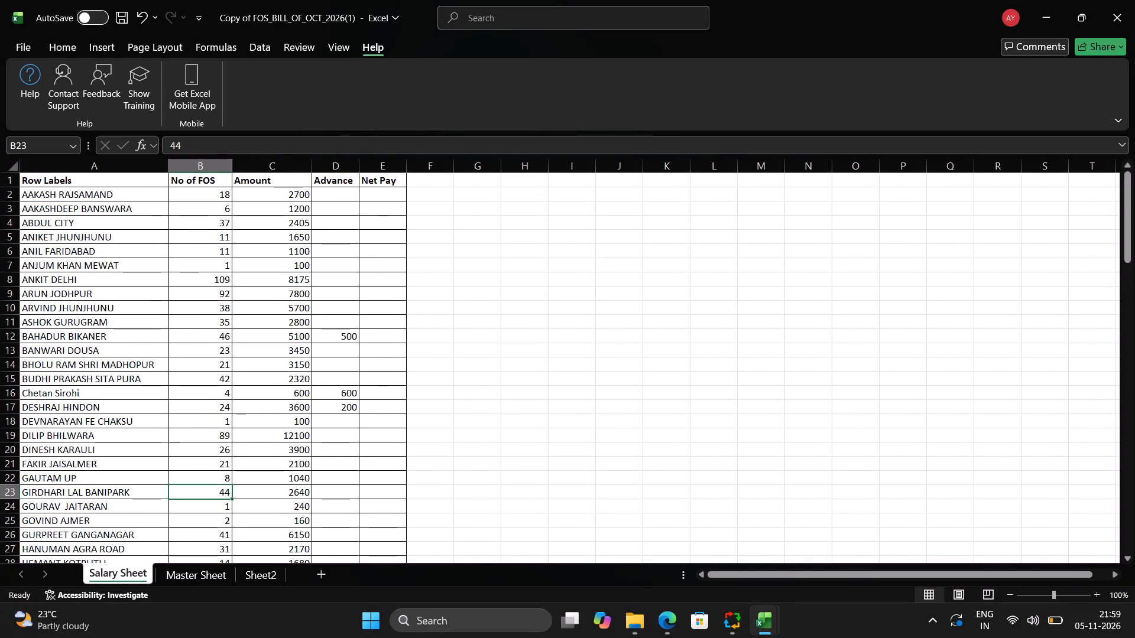
key("Down")
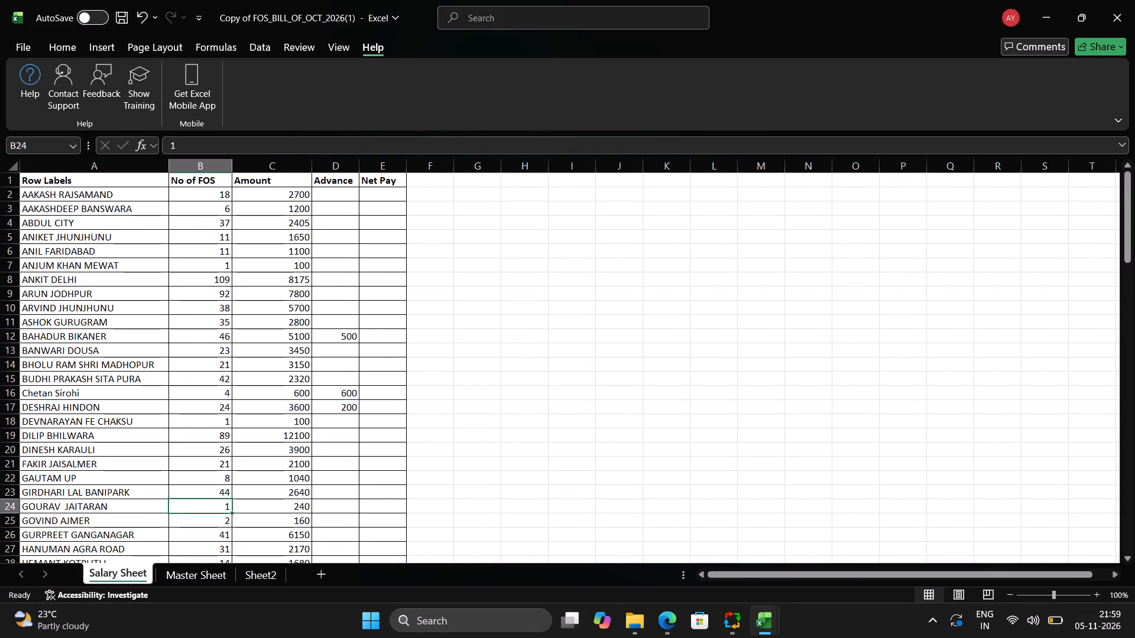
key("Left")
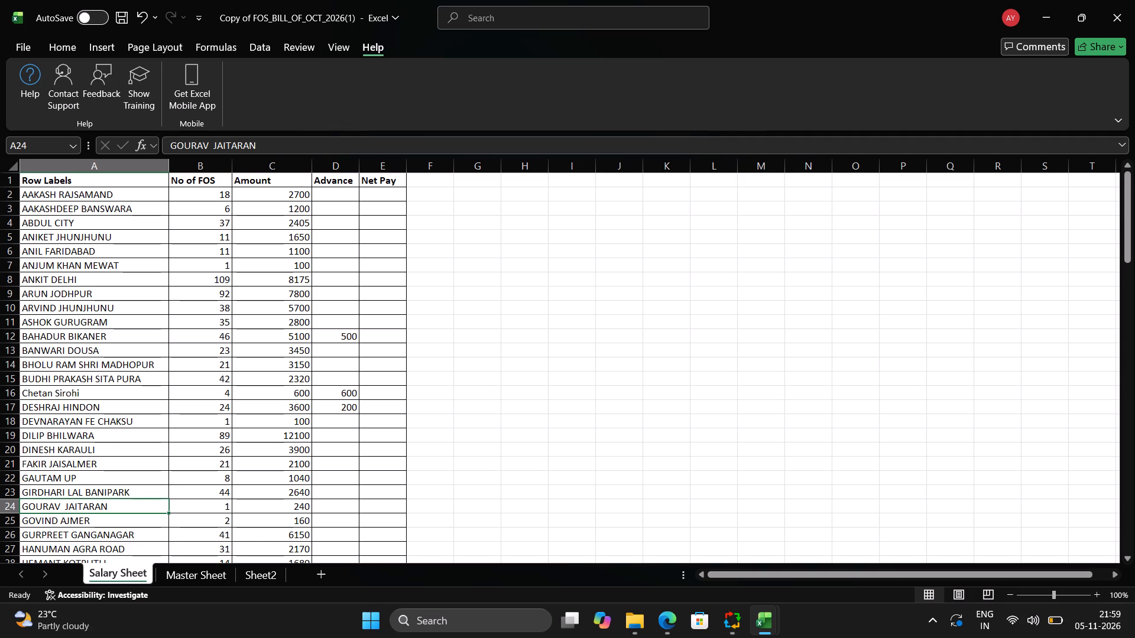
left_click(140, 364)
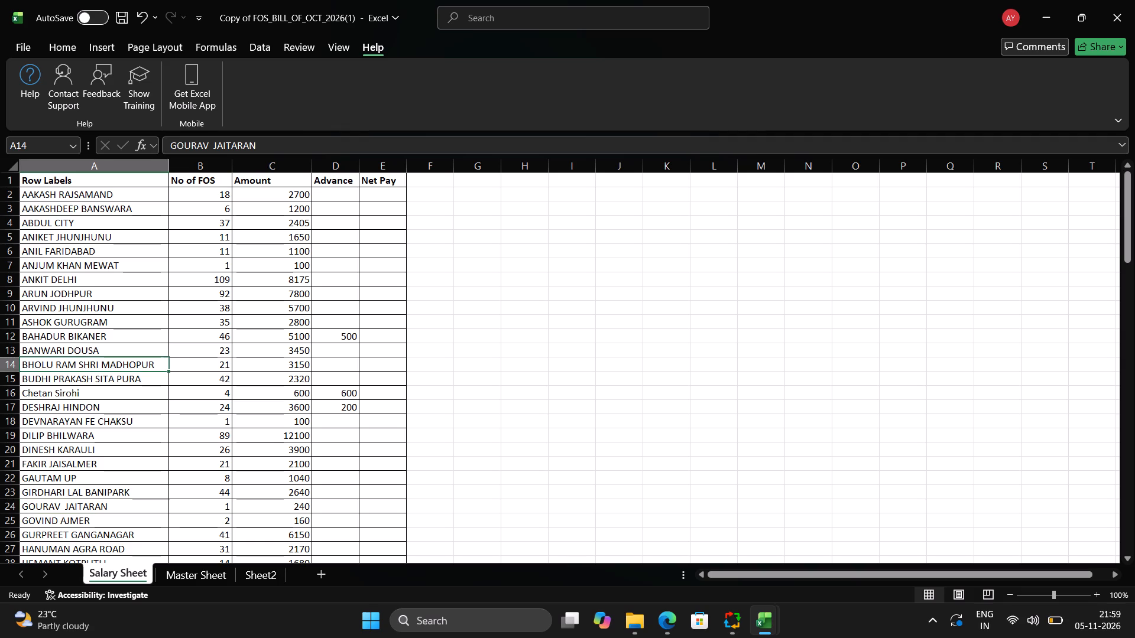
key("Right")
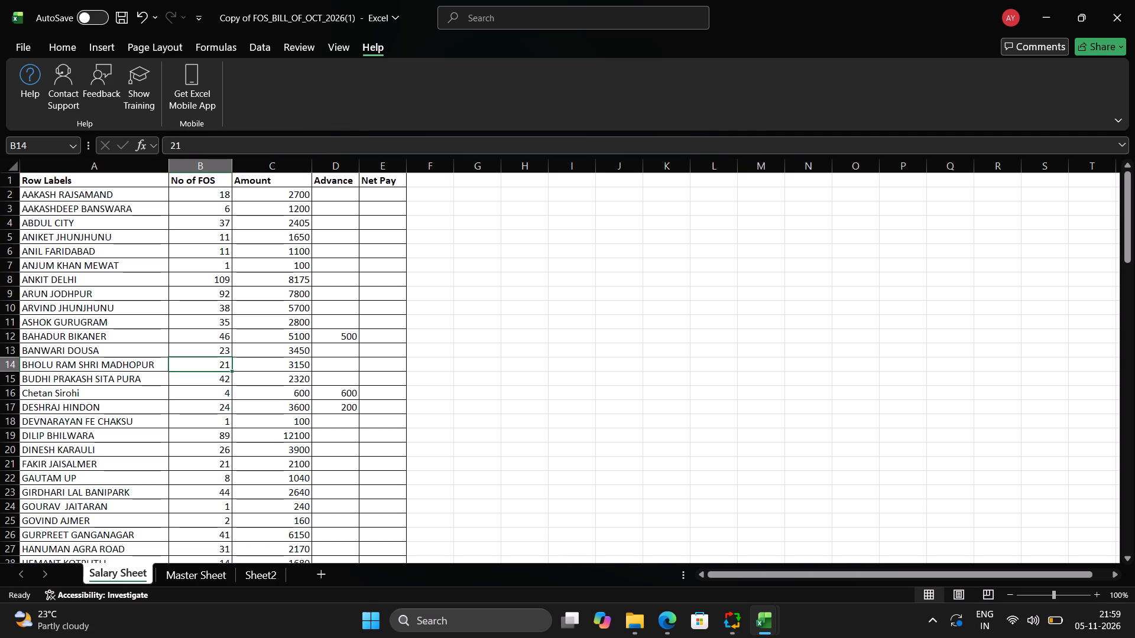
left_click(94, 508)
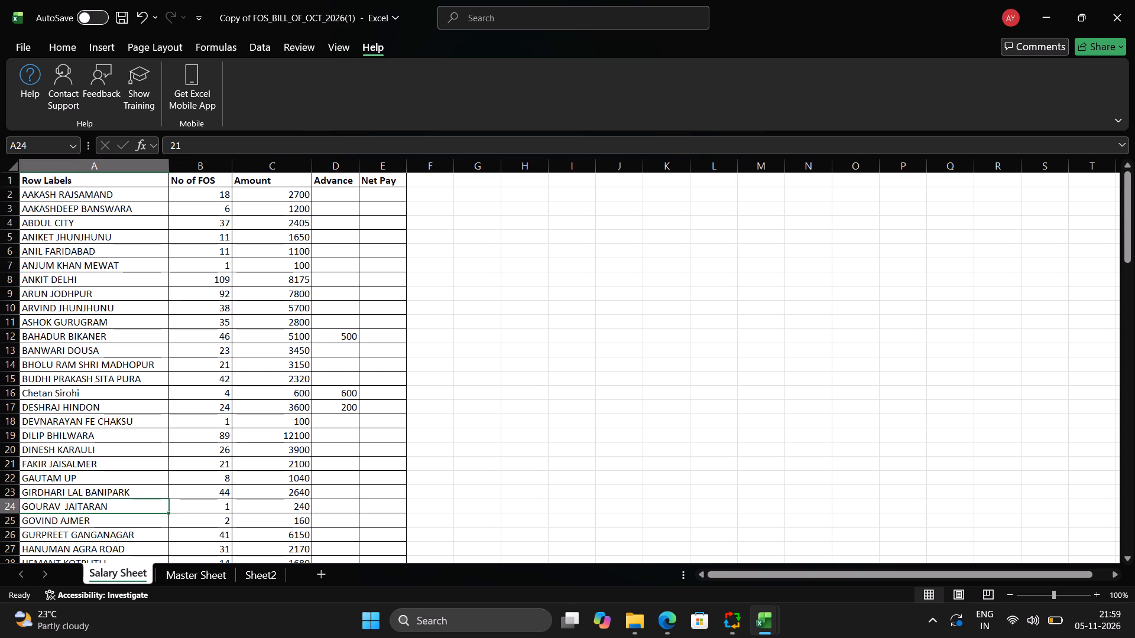
key("Right")
key("Right")
key("Right")
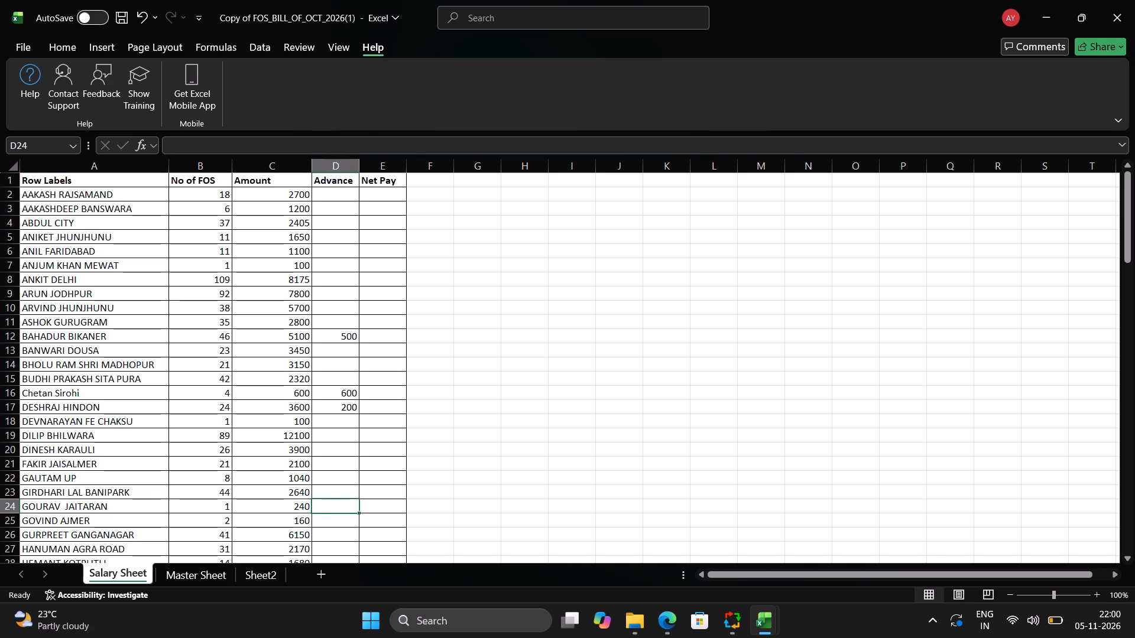
type("240")
key("Return")
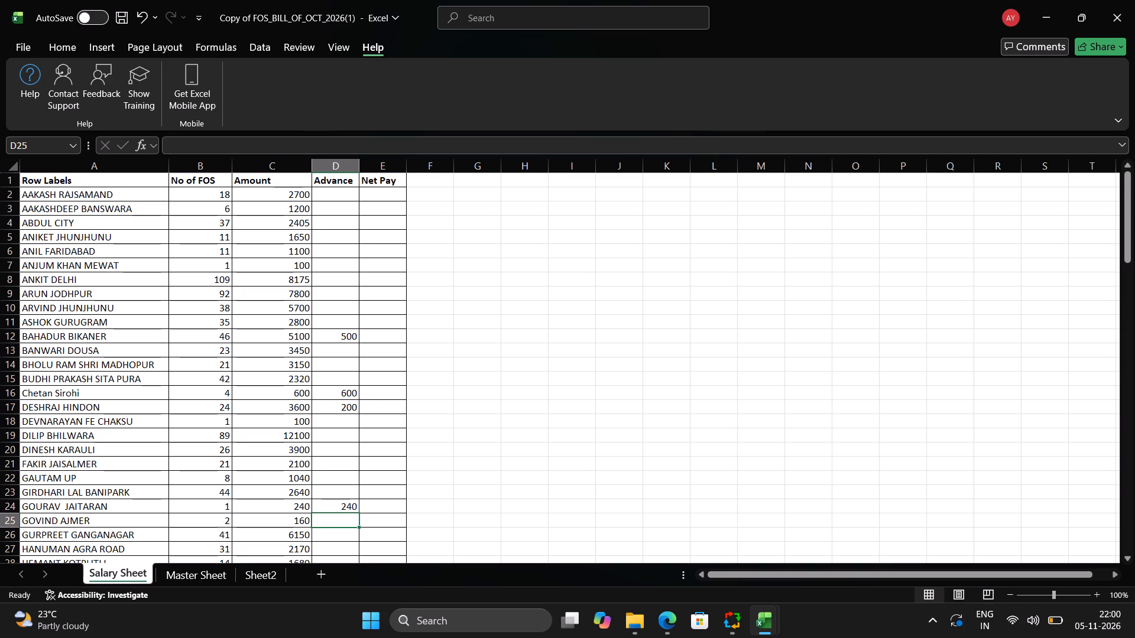
Set the Bikaner agent's Advance in row 12 to the sum +500+400.
key("ctrl+Up")
key("ctrl+Up")
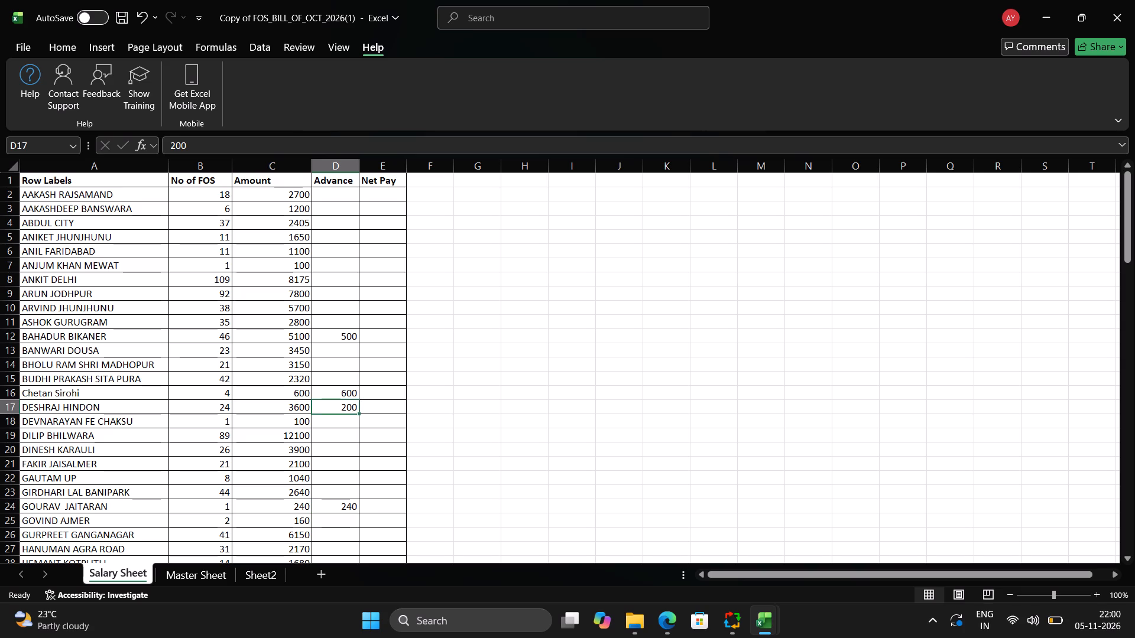
key("ctrl+Up")
key("Up")
key("Up")
key("Up")
key("Up")
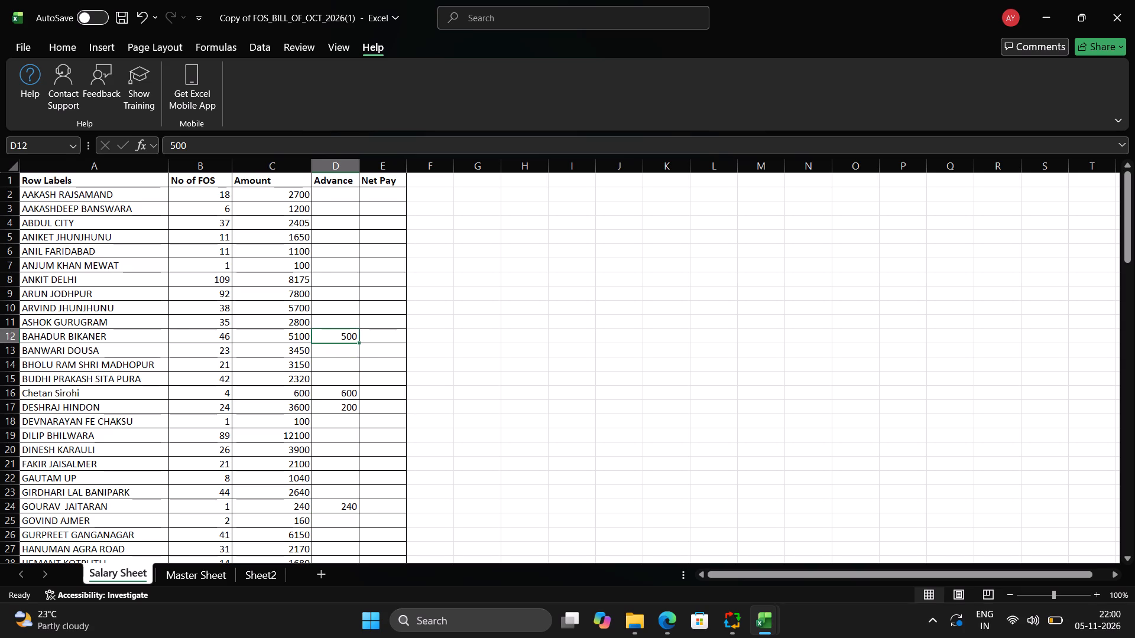
key("F2")
type("+400")
key("Left")
key("Left")
key("Left")
key("Left")
key("Left")
key("Left")
key("Left")
key("Left")
key("Left")
key("Left")
key("Left")
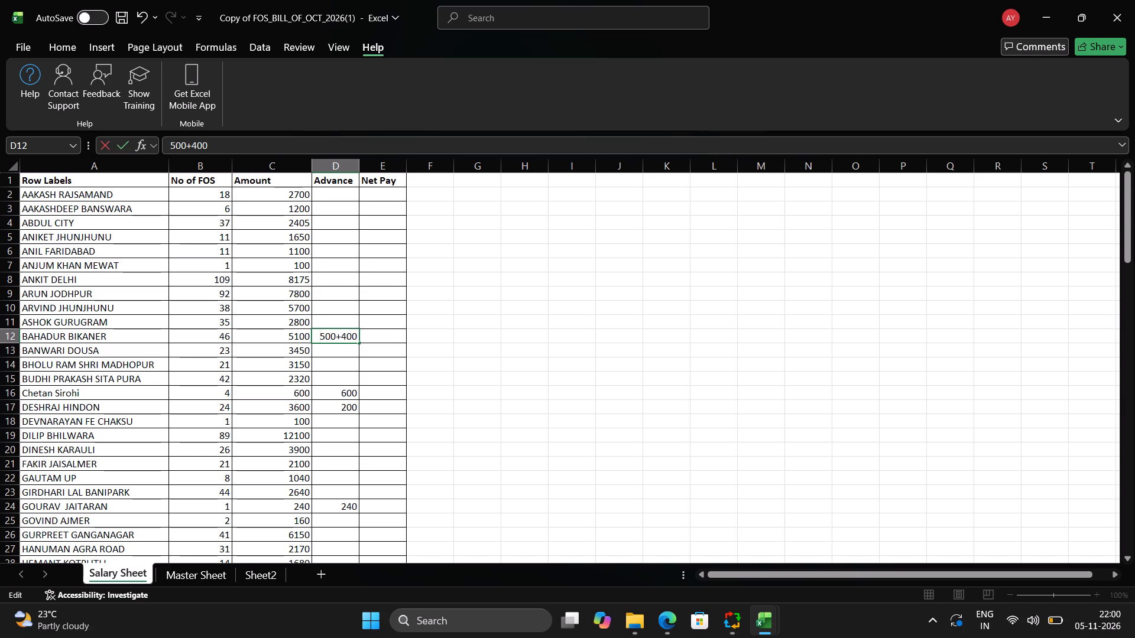
key("plus")
key("Return")
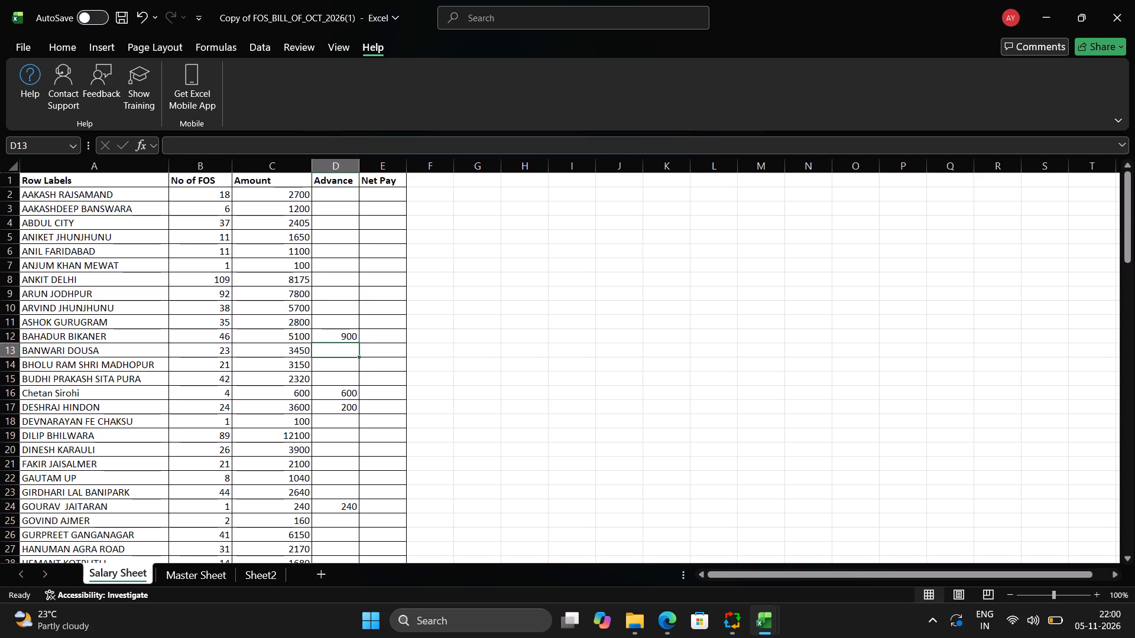
Review the remaining Advance entries down the column and compare the Dholpur agent's Advance in row 89 with the Amount and FOS count.
key("ctrl+Down")
key("ctrl+Down")
key("ctrl+Down")
key("ctrl+Down")
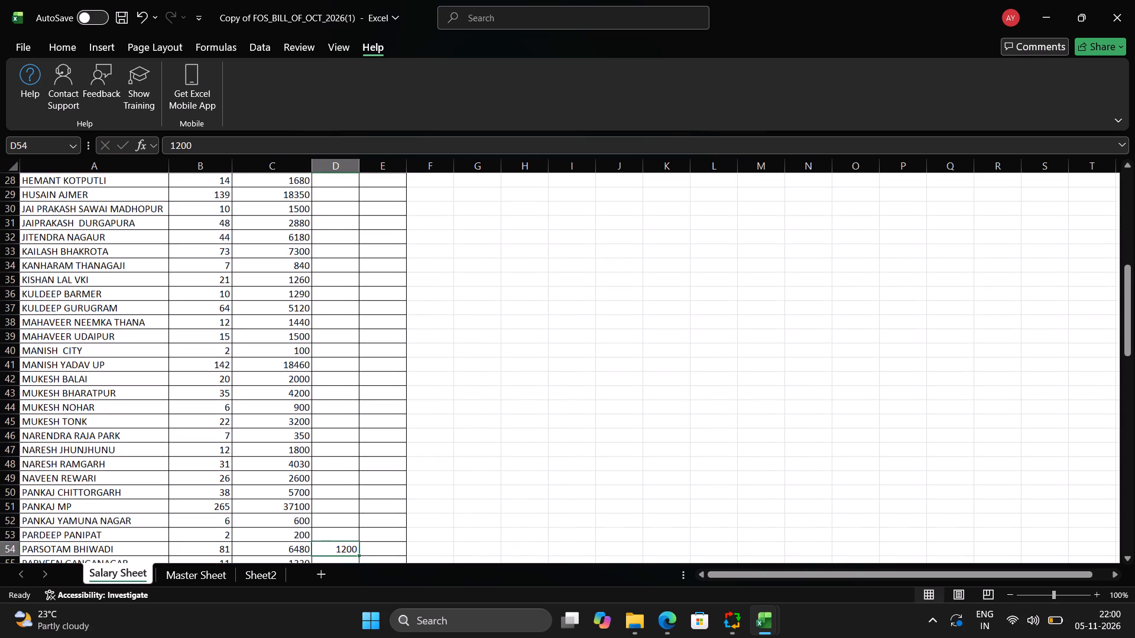
key("ctrl+Down")
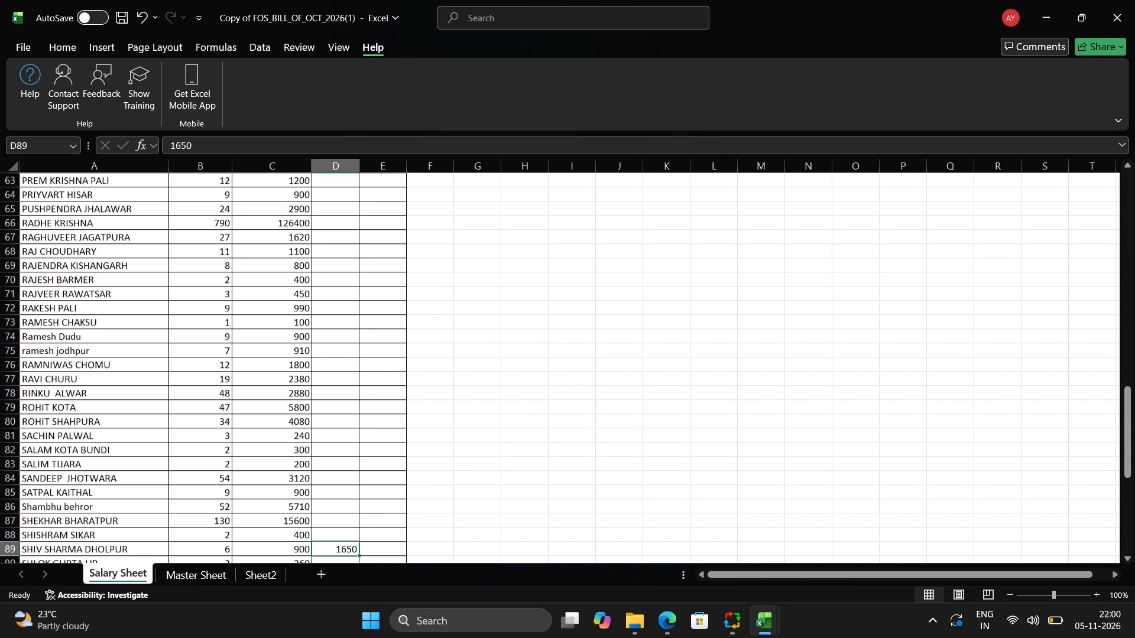
key("Down")
key("Down")
key("Down")
key("Up")
key("Up")
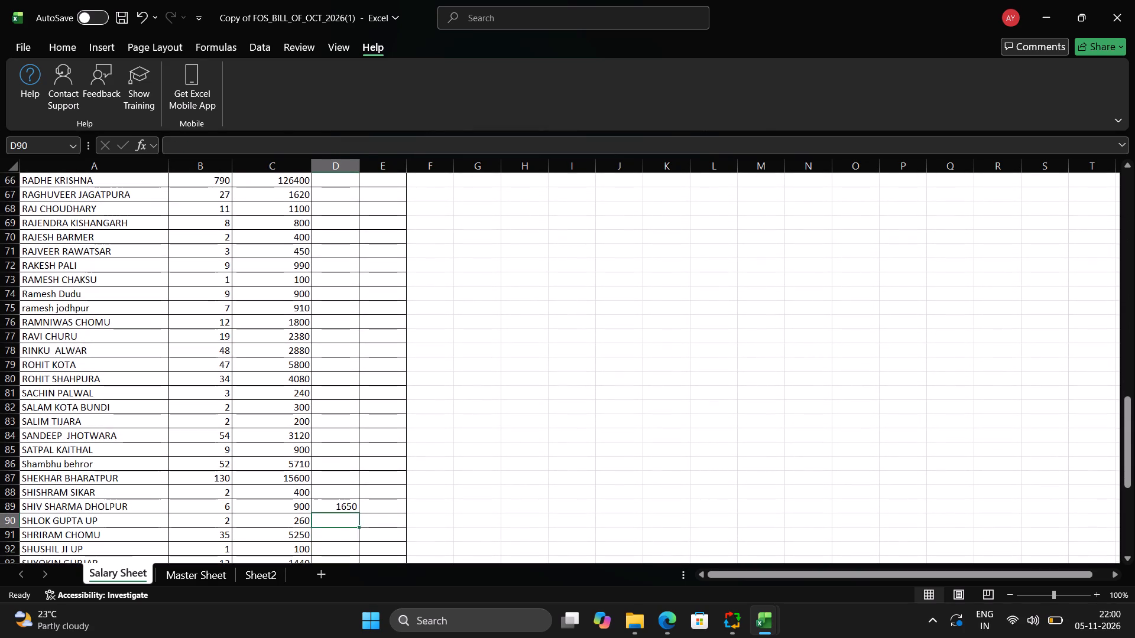
key("Up")
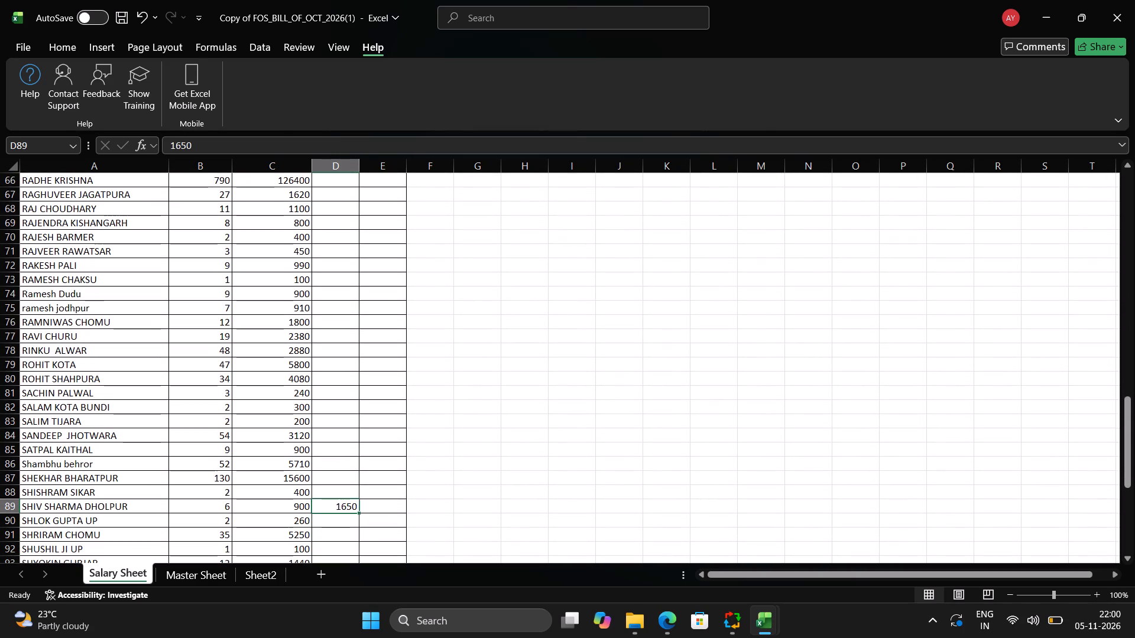
key("Left")
key("Left")
key("Left")
key("Left")
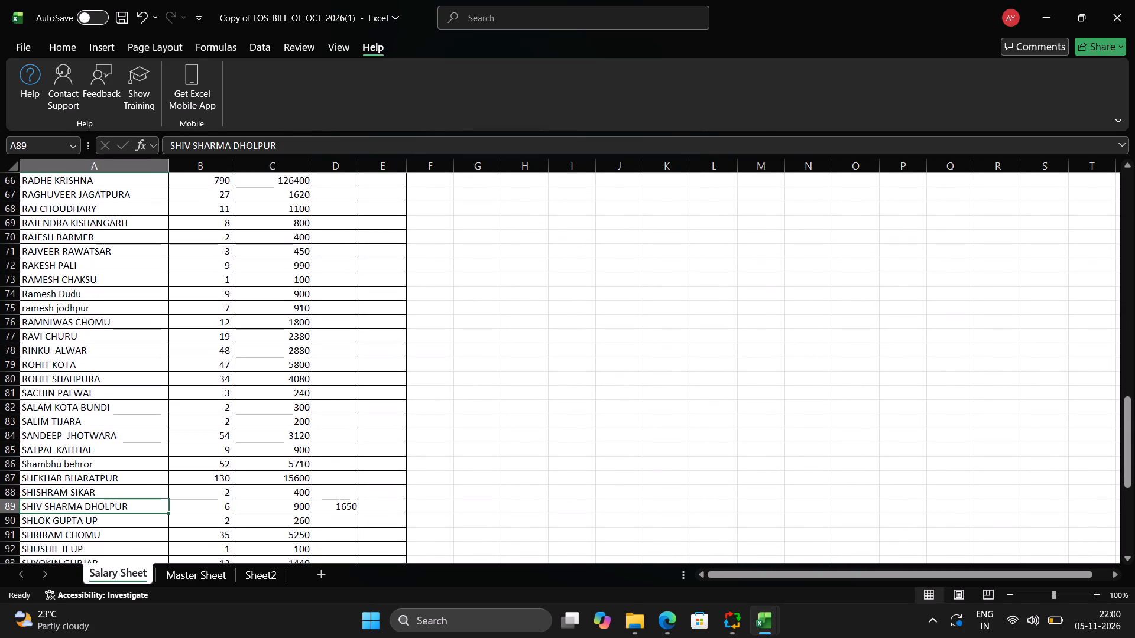
key("Right")
key("Right")
key("Right")
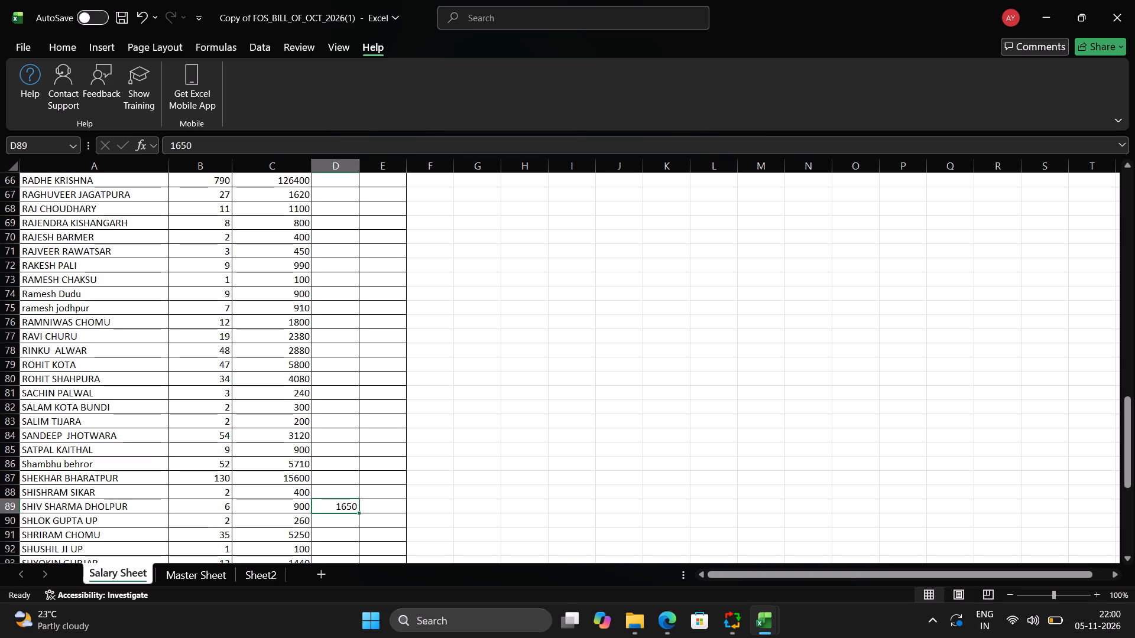
key("Left")
key("Left")
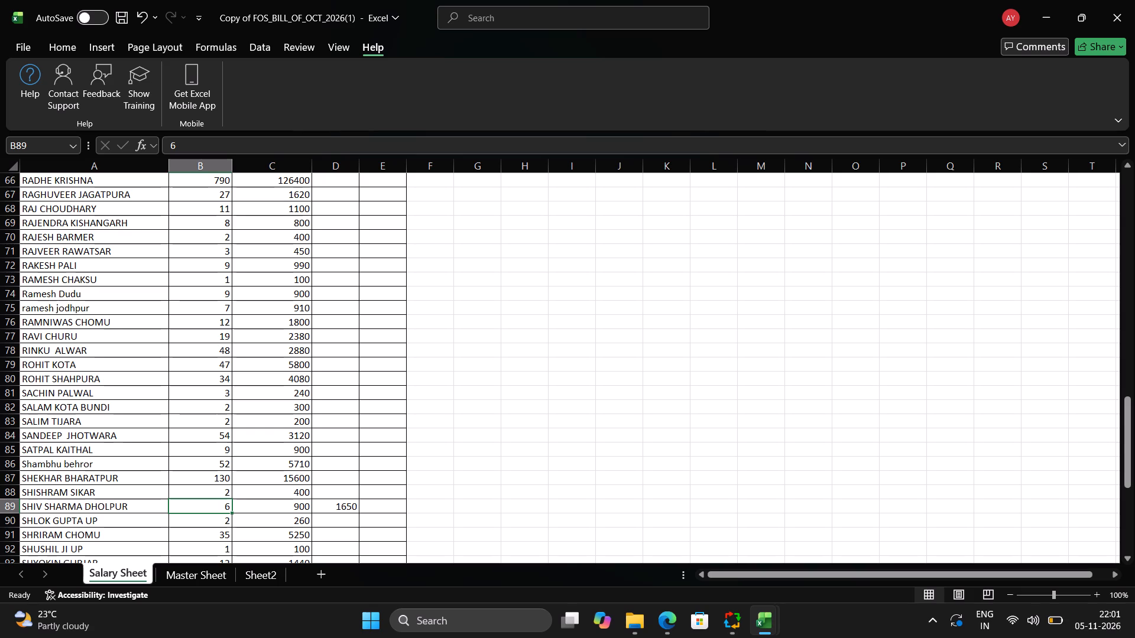
key("Right")
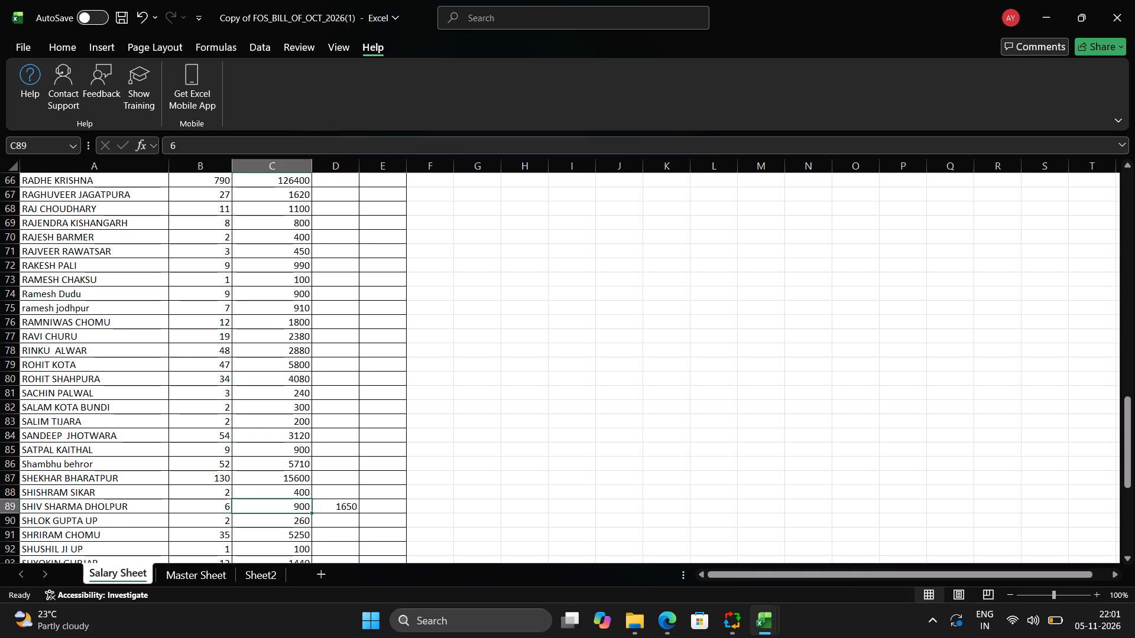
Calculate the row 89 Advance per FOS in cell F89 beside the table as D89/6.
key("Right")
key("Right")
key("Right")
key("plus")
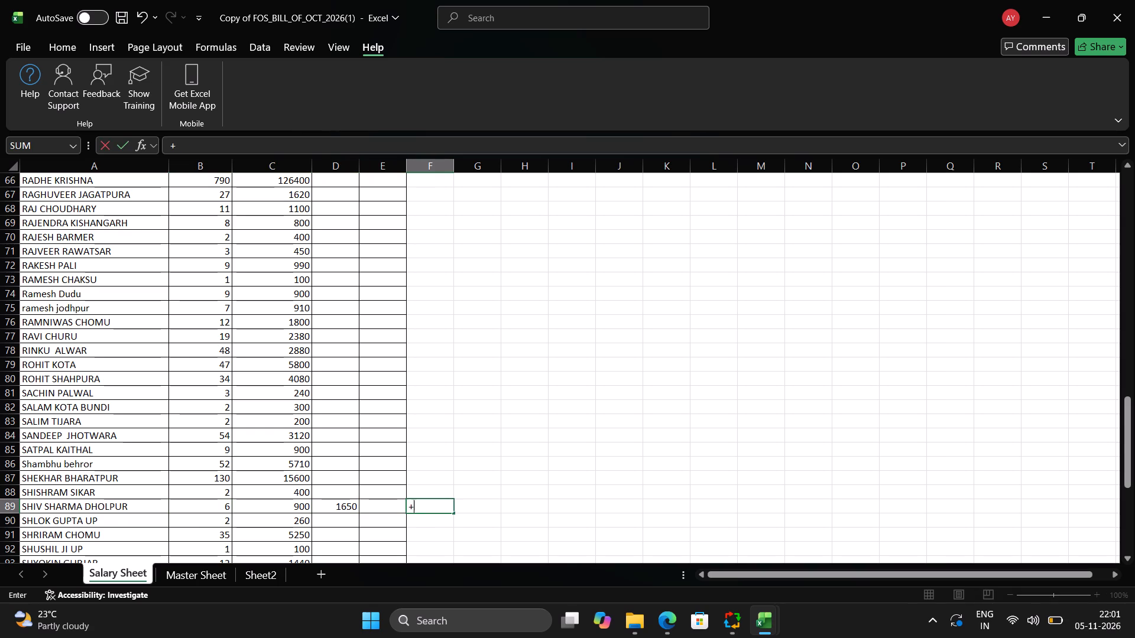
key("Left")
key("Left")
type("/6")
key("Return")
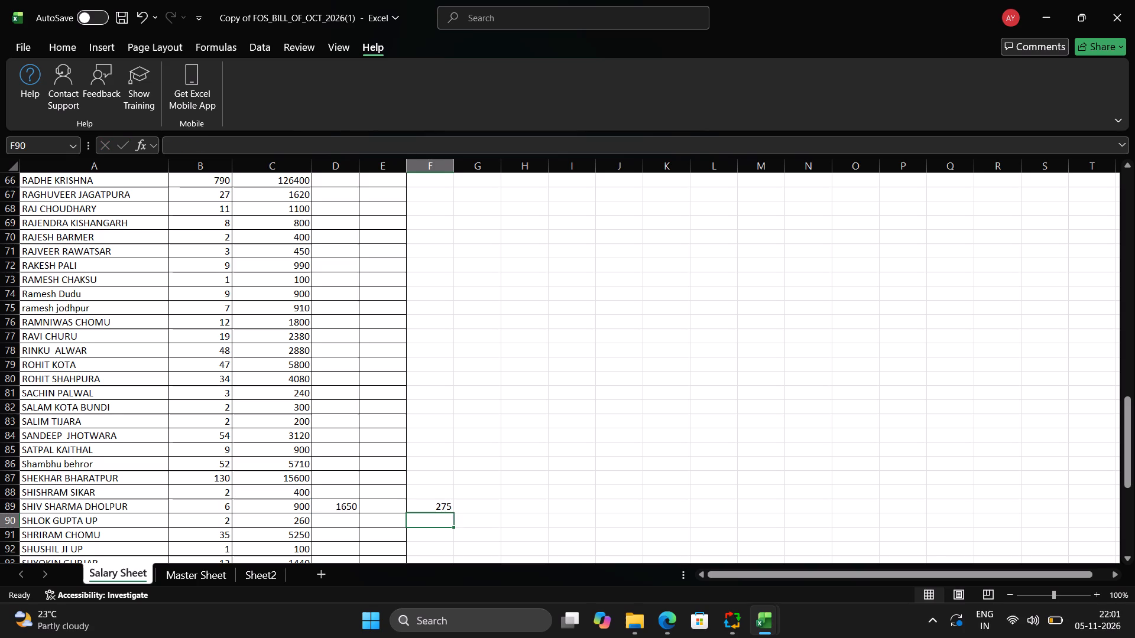
Set the Dholpur agent's Amount in cell C89 to 1650.
key("Up")
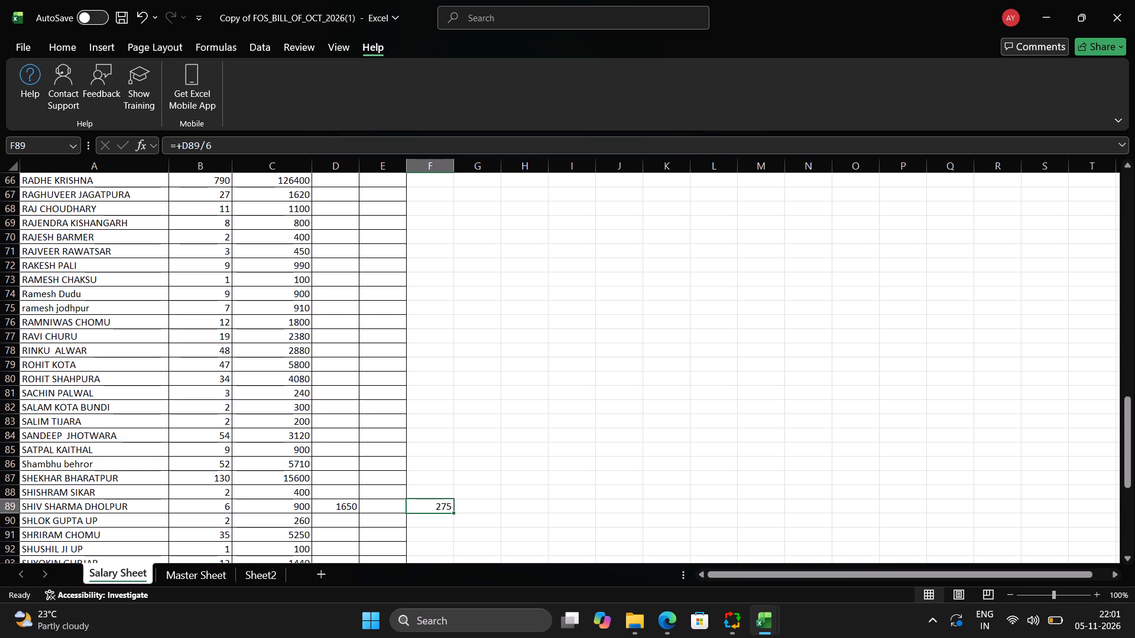
key("Left")
key("Left")
key("Left")
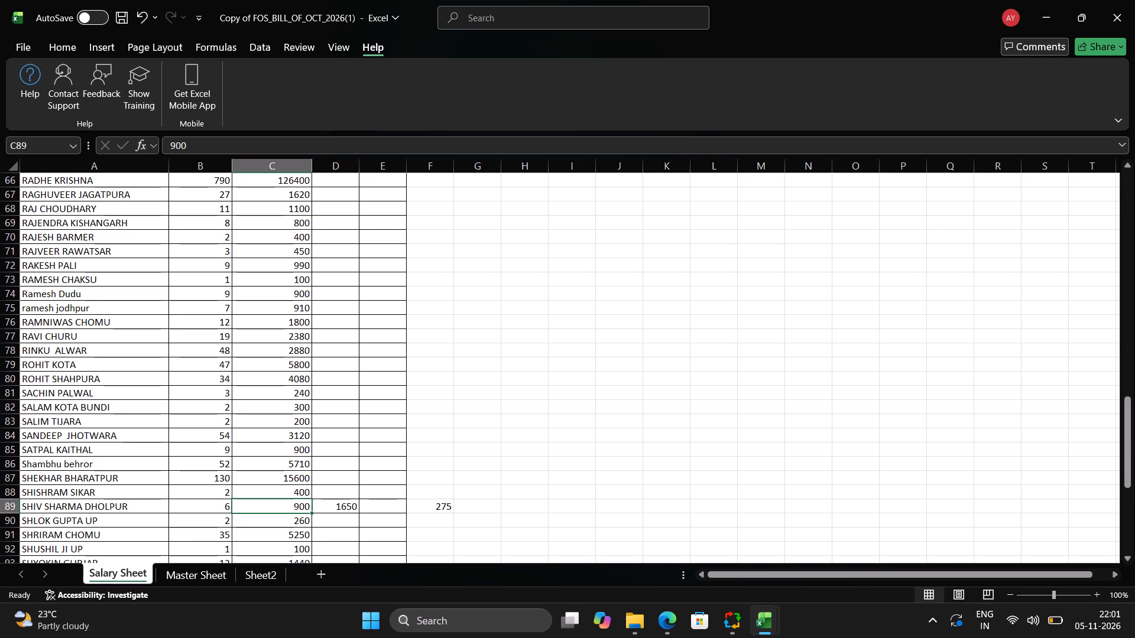
type("165")
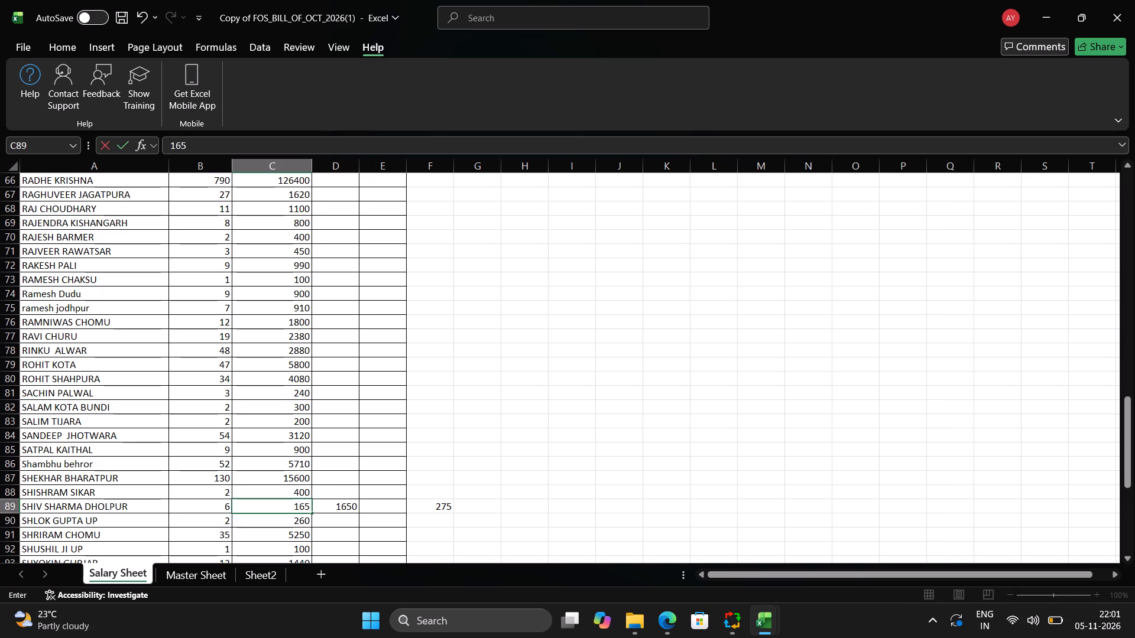
key("0")
key("Return")
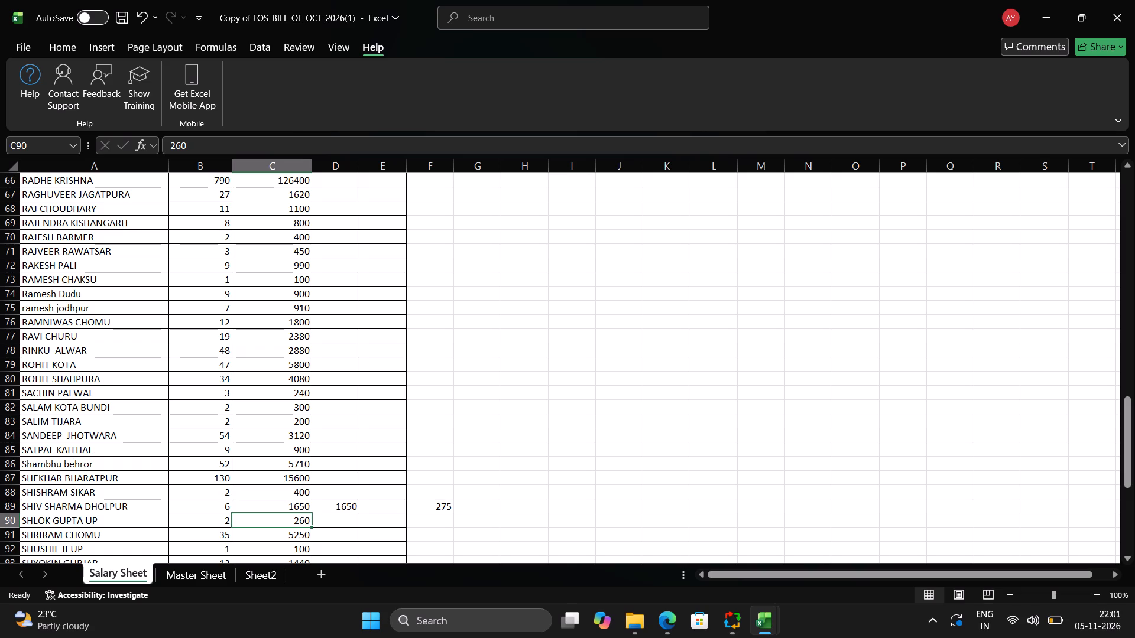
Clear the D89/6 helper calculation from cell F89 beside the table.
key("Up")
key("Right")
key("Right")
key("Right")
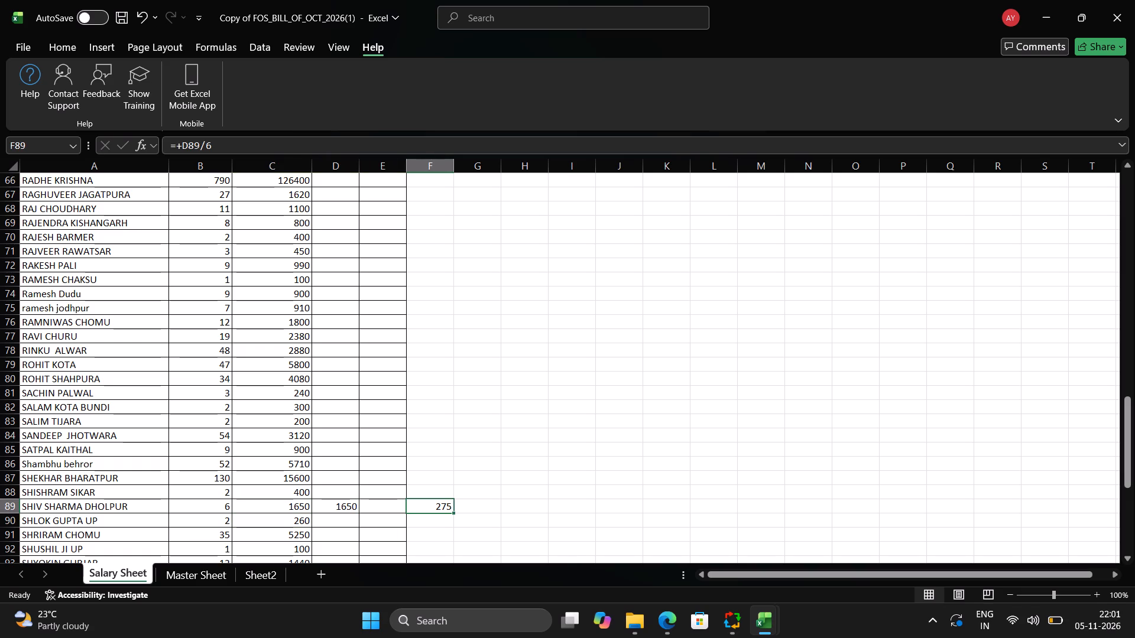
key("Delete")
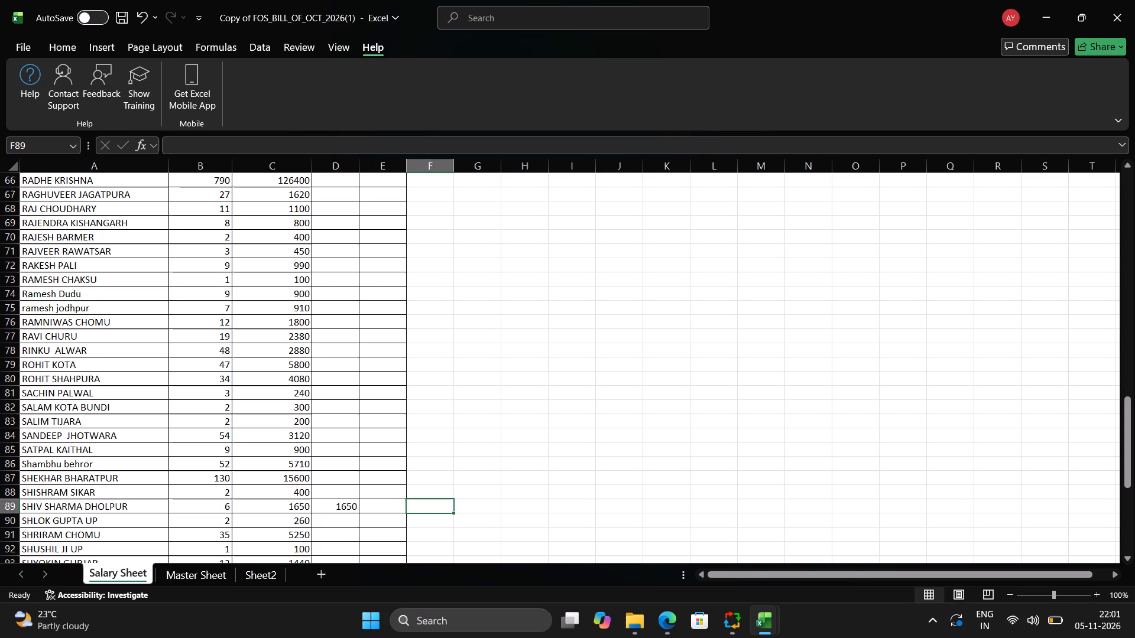
Filter the Salary Sheet's Advance column to exclude blank entries.
key("Left")
key("Left")
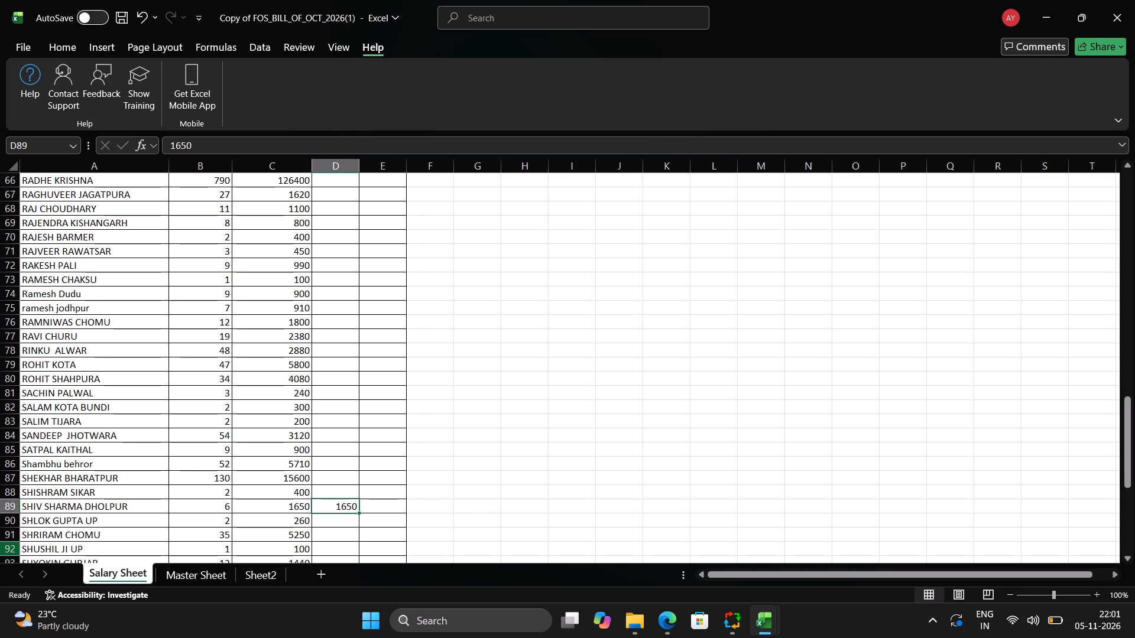
key("ctrl+Up")
key("Right")
key("ctrl+Up")
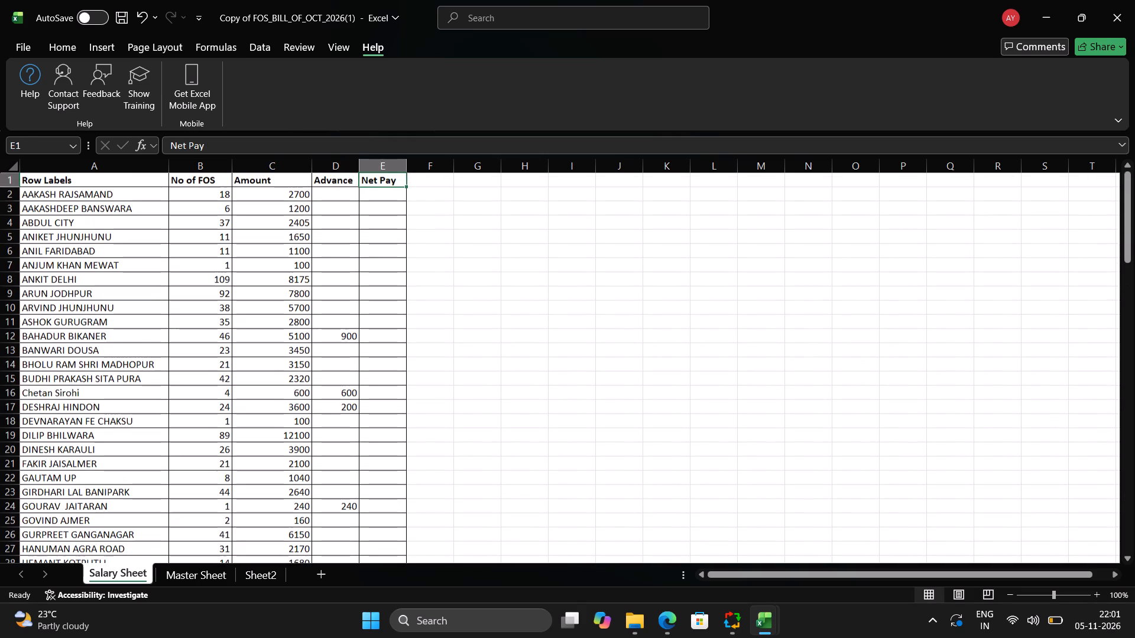
key("shift+space")
key("ctrl+shift+l")
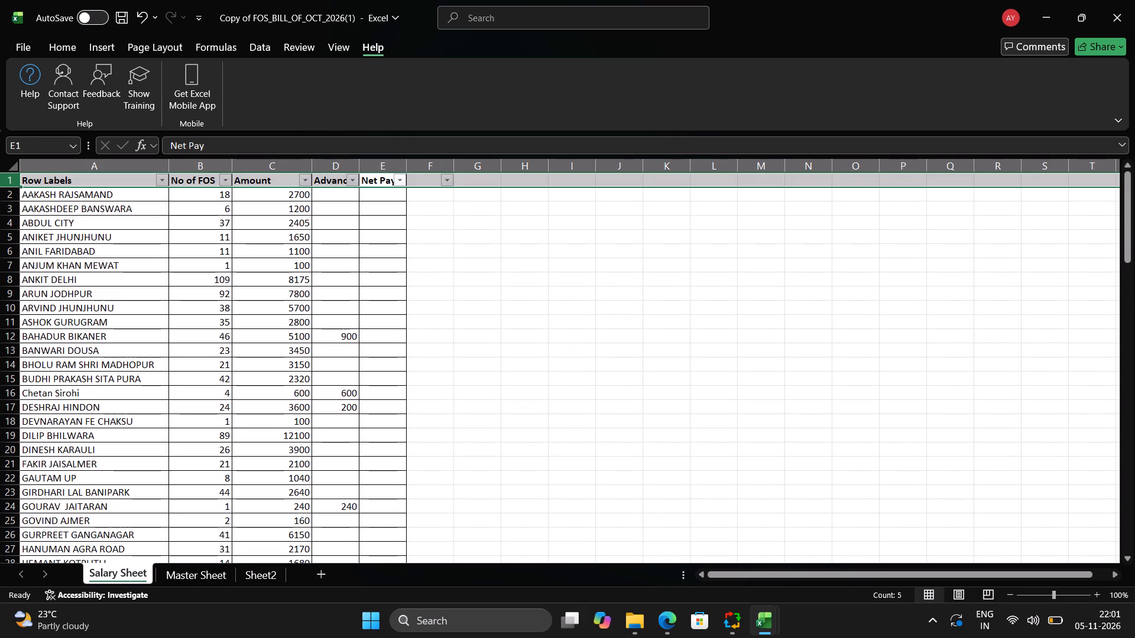
left_click(355, 179)
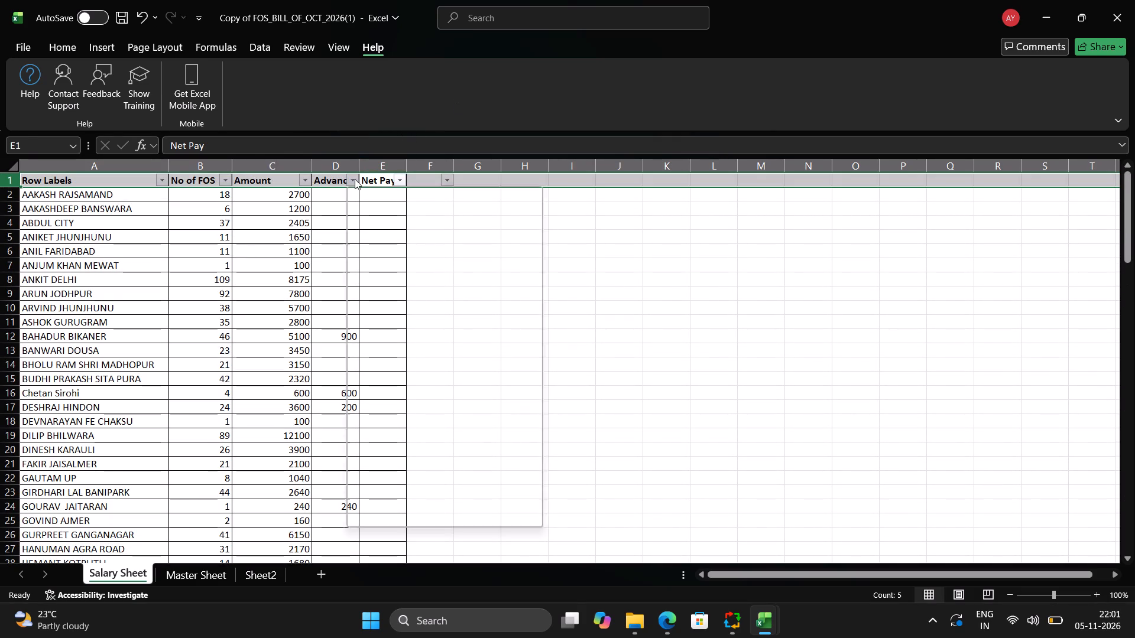
left_click(398, 476)
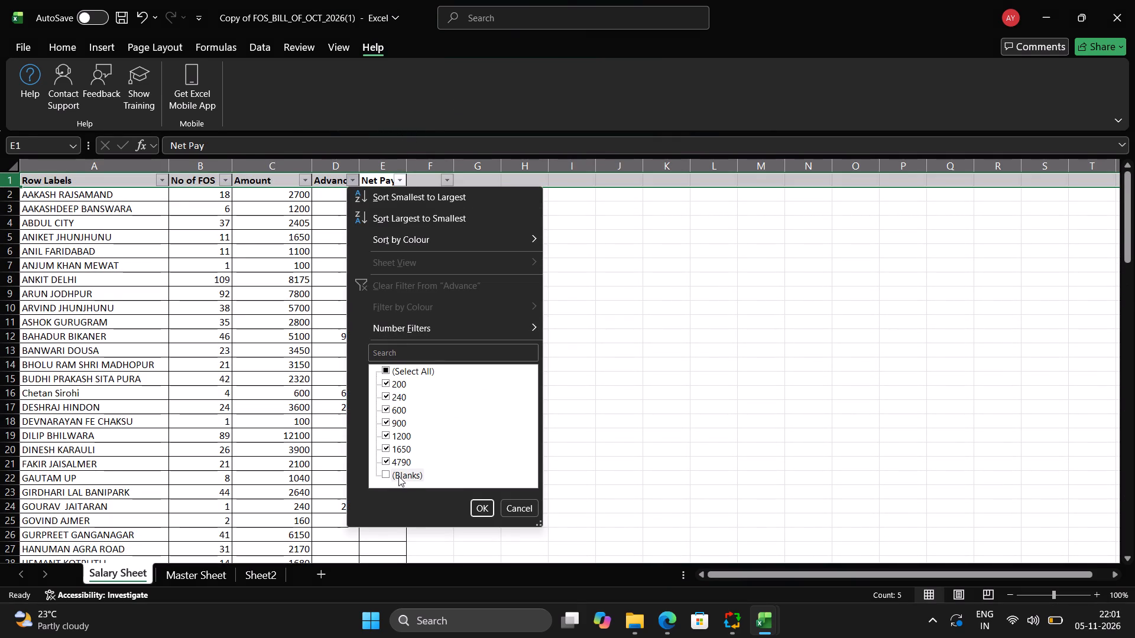
left_click(481, 510)
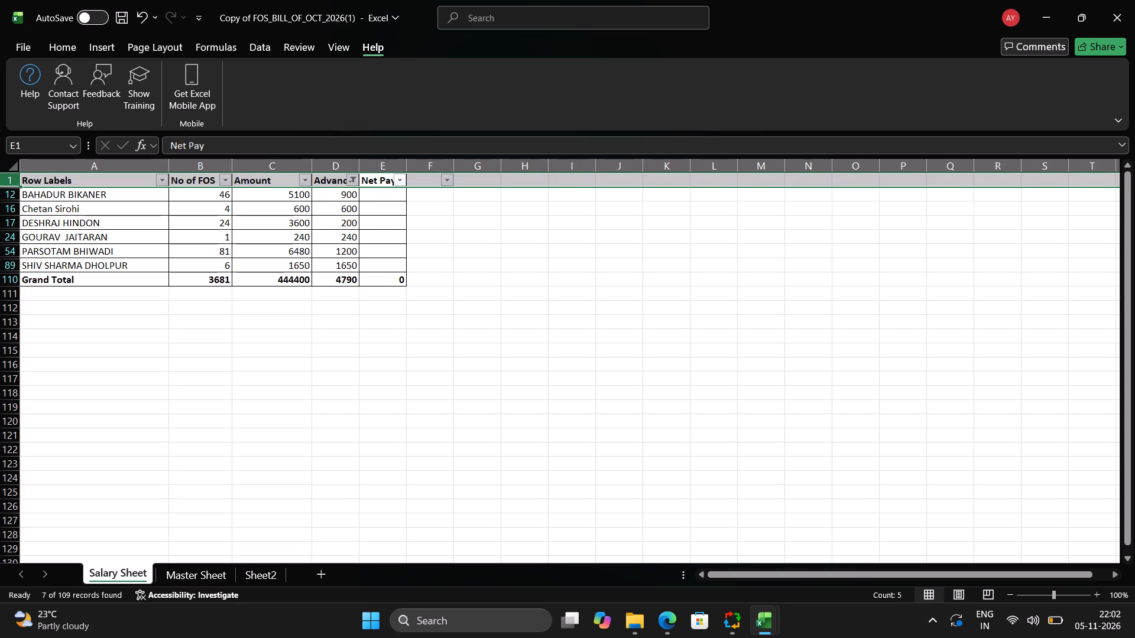
Set the Bhiwadi agent's Advance in cell D54 to 0.
left_click(348, 255)
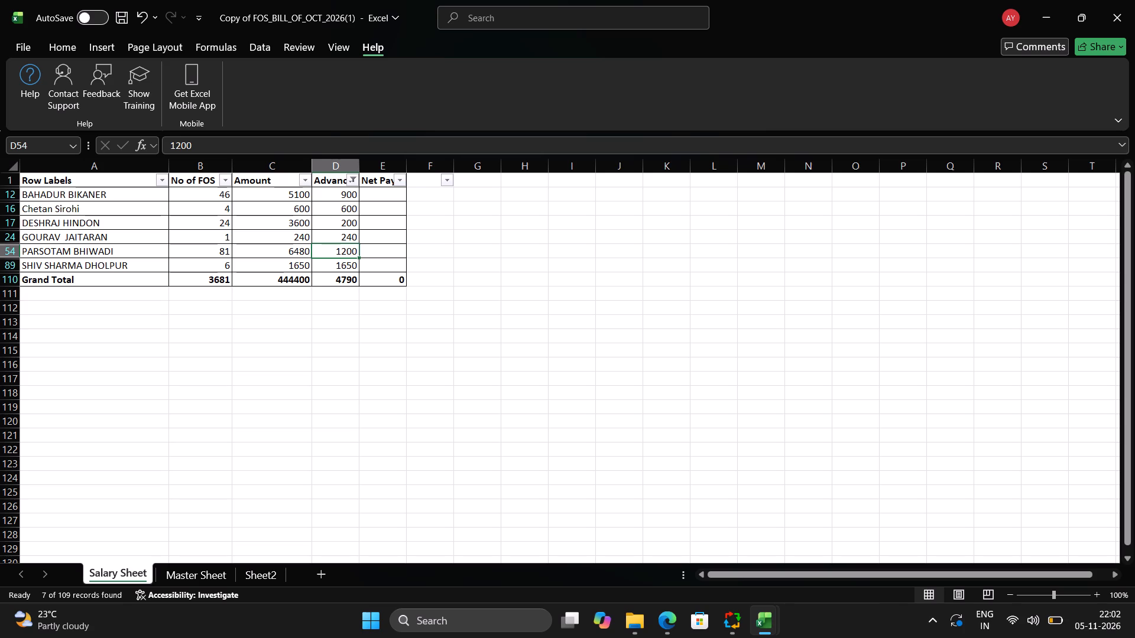
key("0")
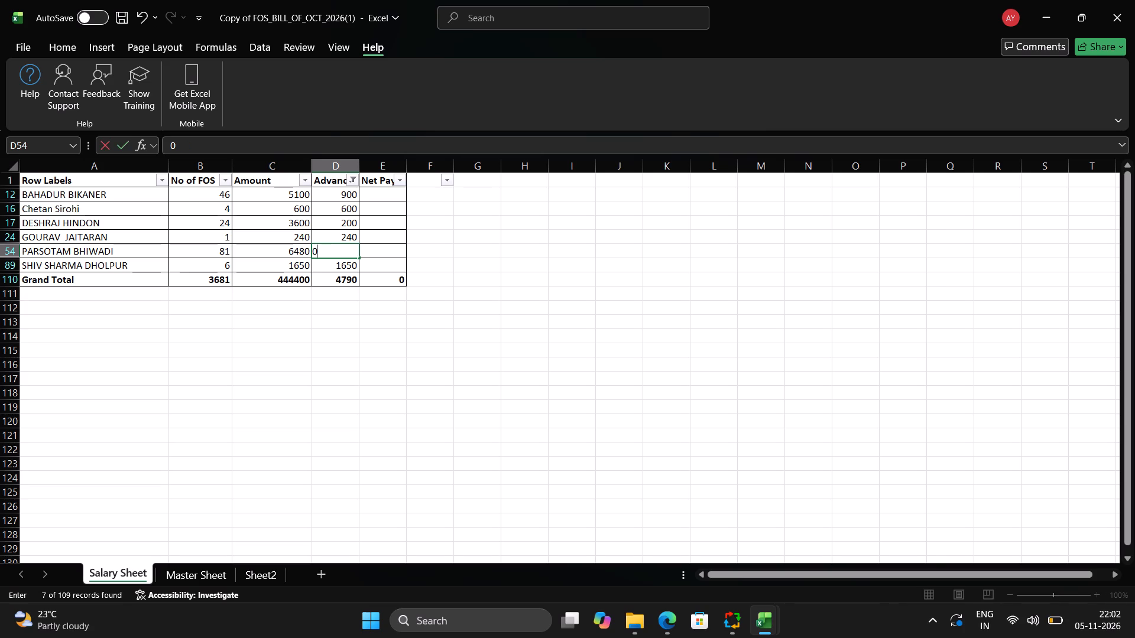
key("Return")
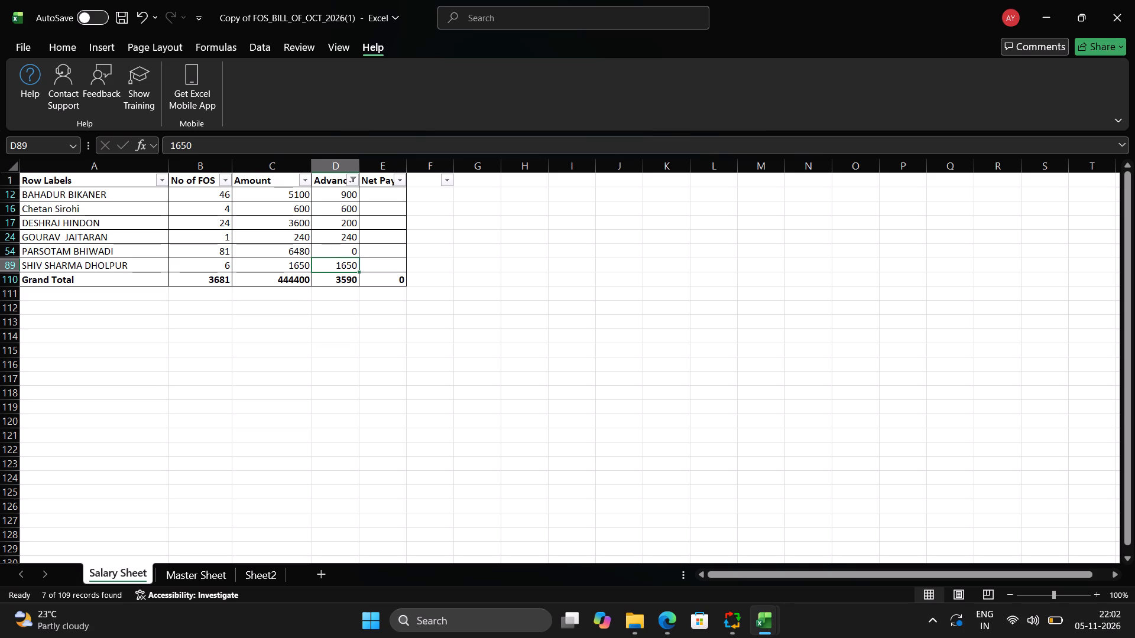
Calculate the Grand Total Amount less 750 in cell C112 below the table as C110-750.
left_click(349, 227)
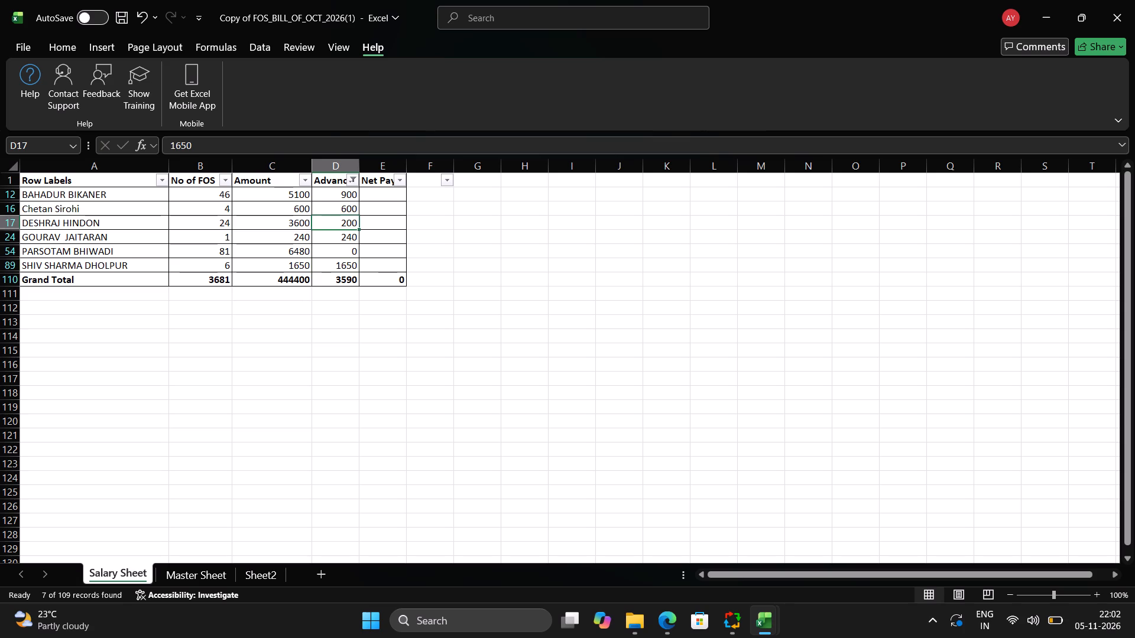
left_click(281, 258)
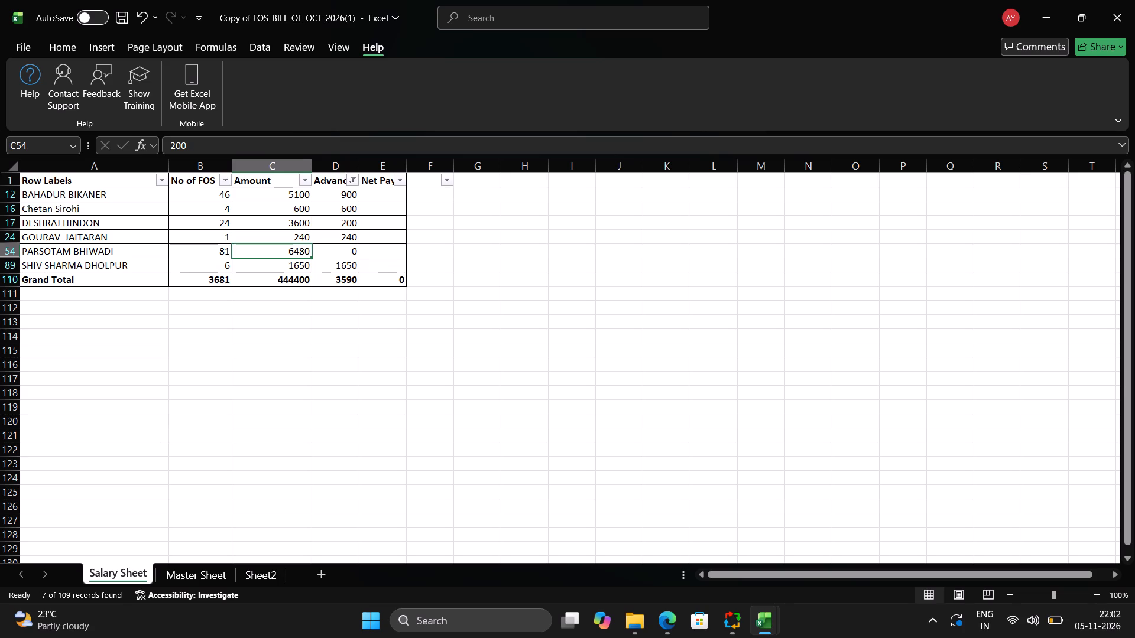
key("Down")
key("Down")
key("Down")
key("Down")
key("plus")
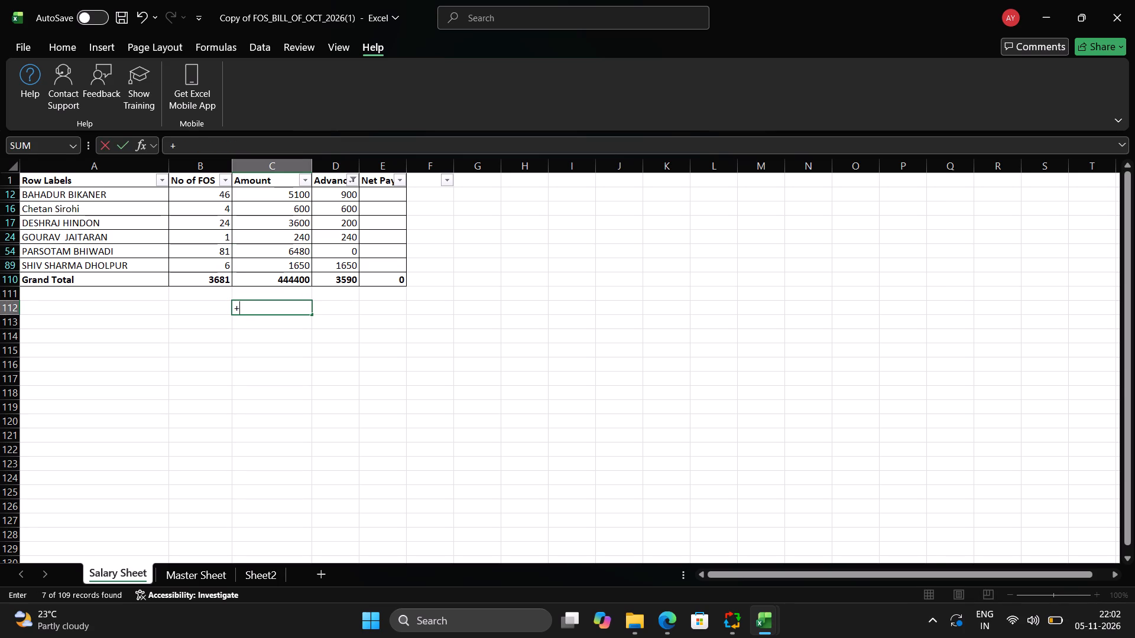
key("Up")
key("Up")
key("Up")
key("Down")
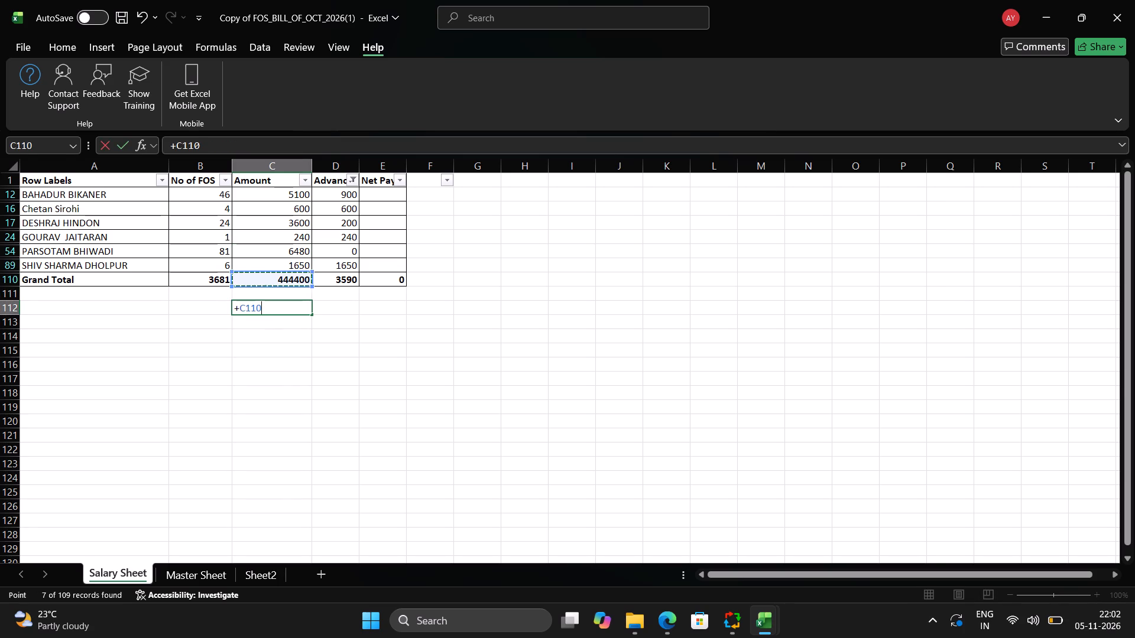
type("-750")
key("Return")
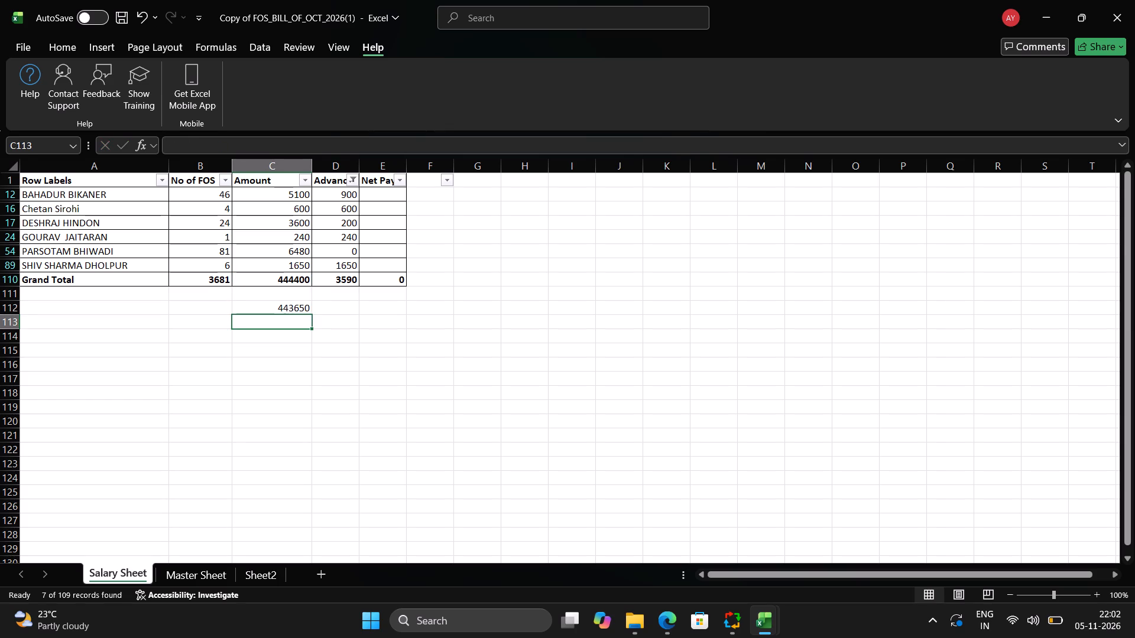
Remove the SIROHI restriction from the Master Sheet's CITY filter so all cities are included, keeping the CLAIM filter.
left_click(199, 581)
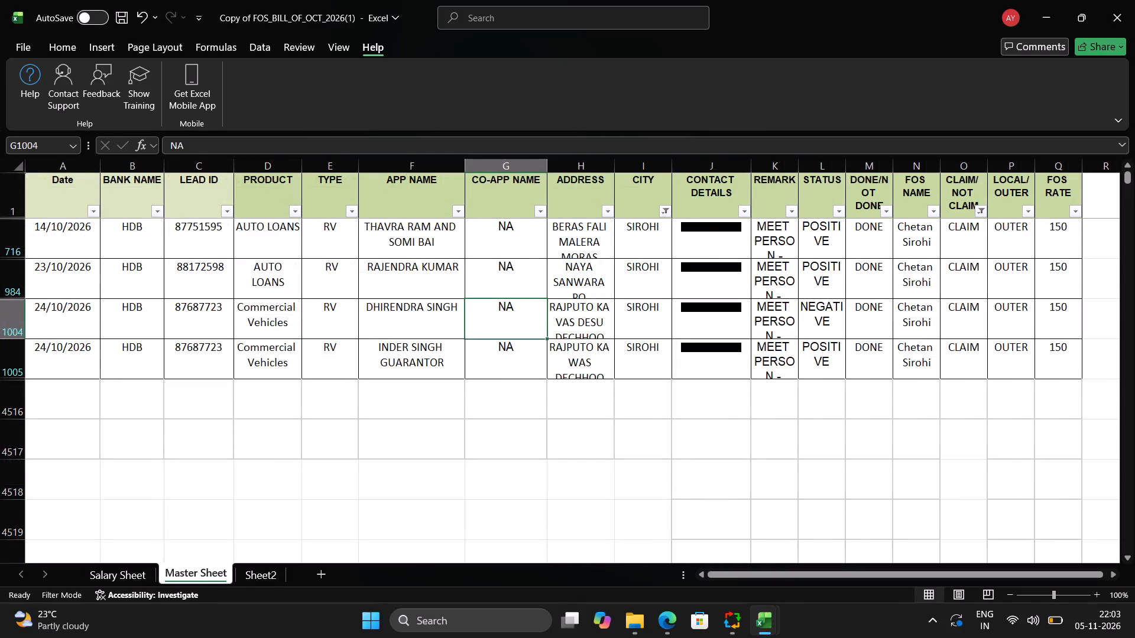
left_click(666, 214)
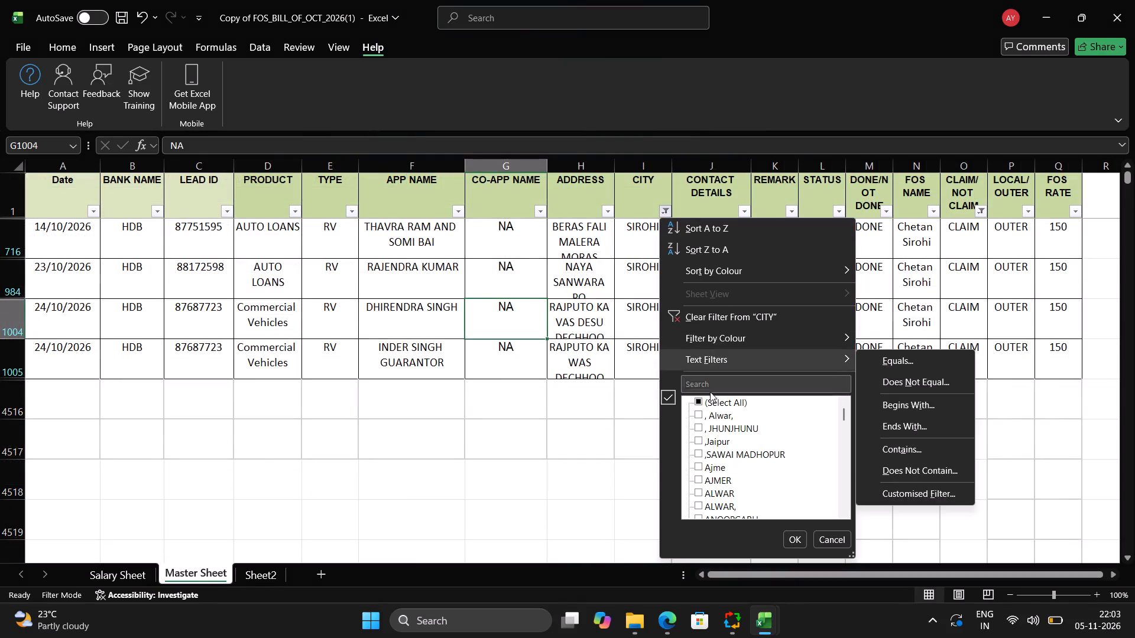
left_click(708, 405)
left_click(789, 542)
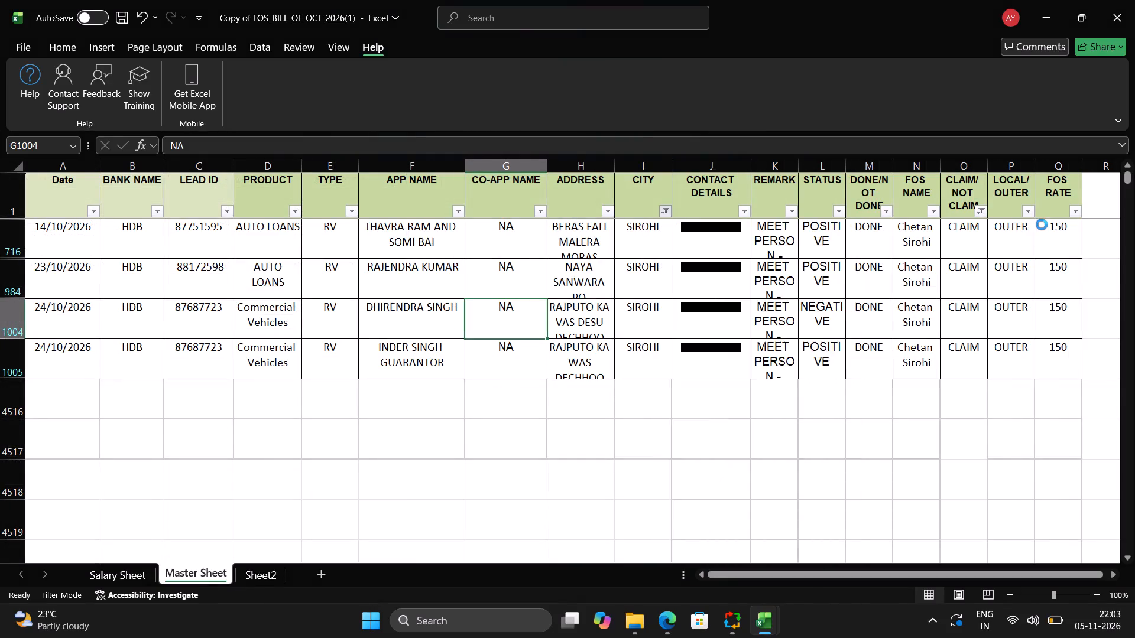
Select all filtered FOS RATE values in the Master Sheet to check their sum against the Salary Sheet calculation.
left_click(1051, 227)
key("ctrl+Up")
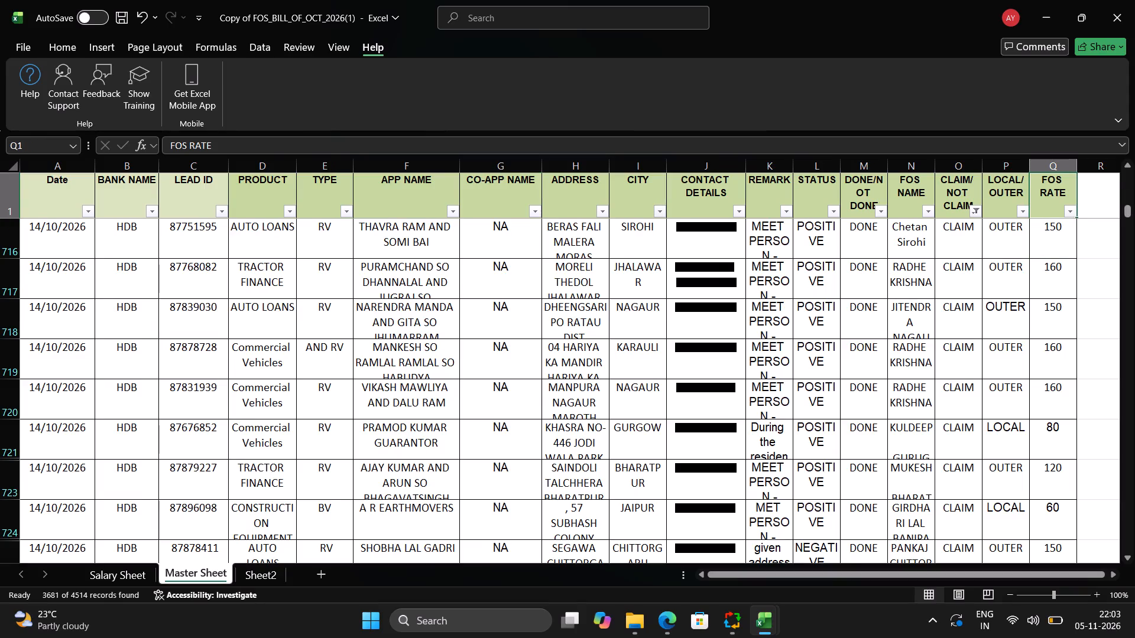
key("Down")
key("ctrl+shift+Down")
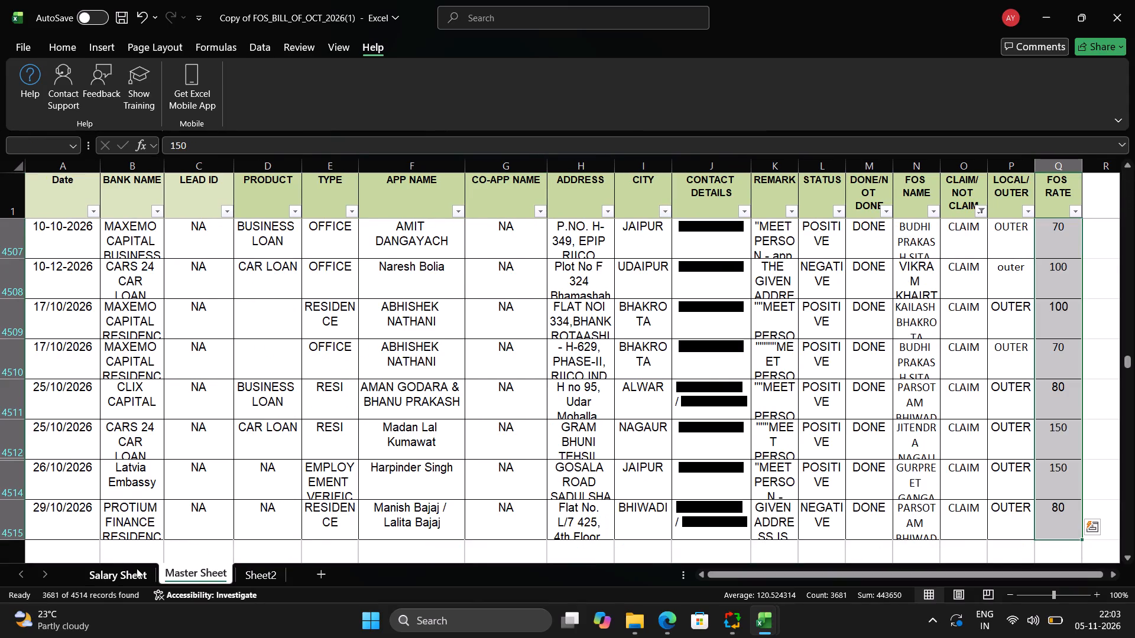
Remove the filter from the Salary Sheet table.
left_click(109, 581)
left_click(352, 224)
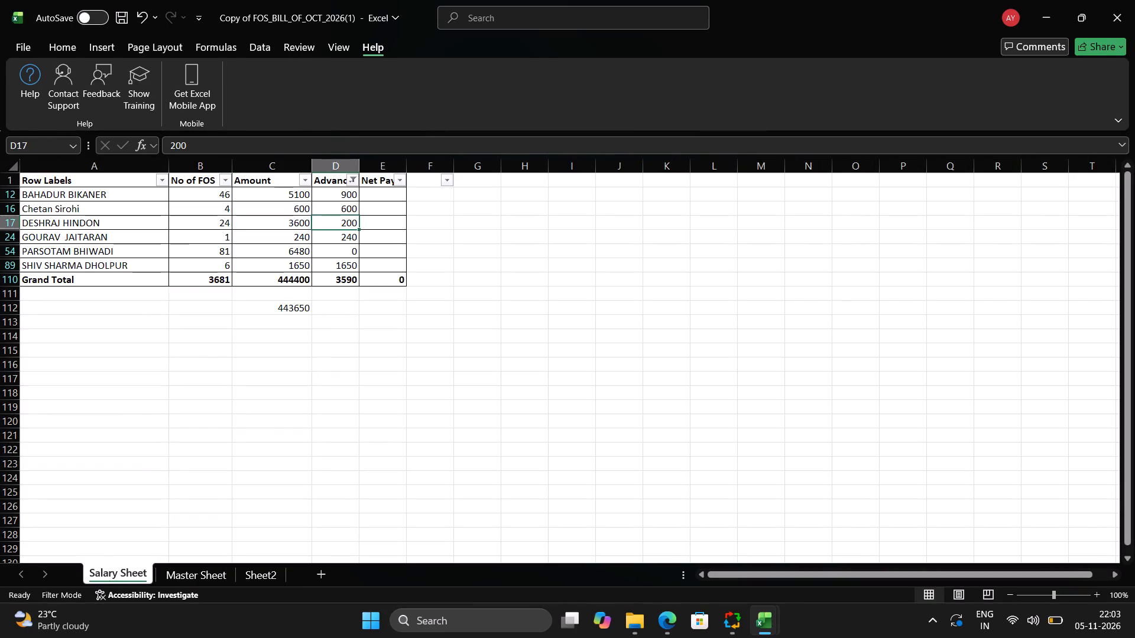
key("shift+l")
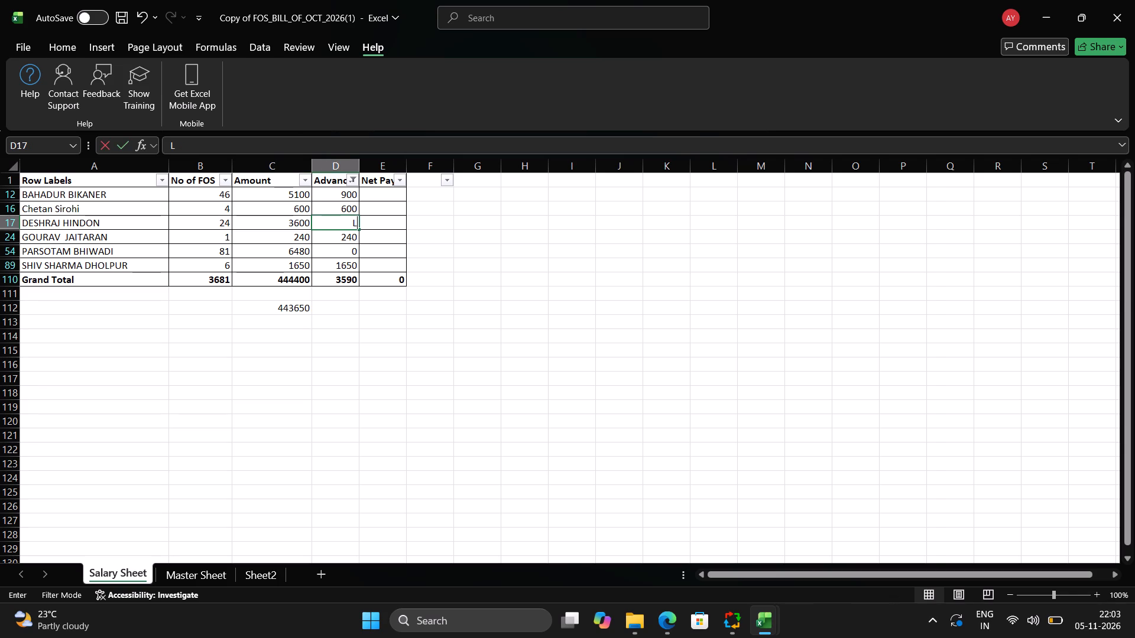
key("Escape")
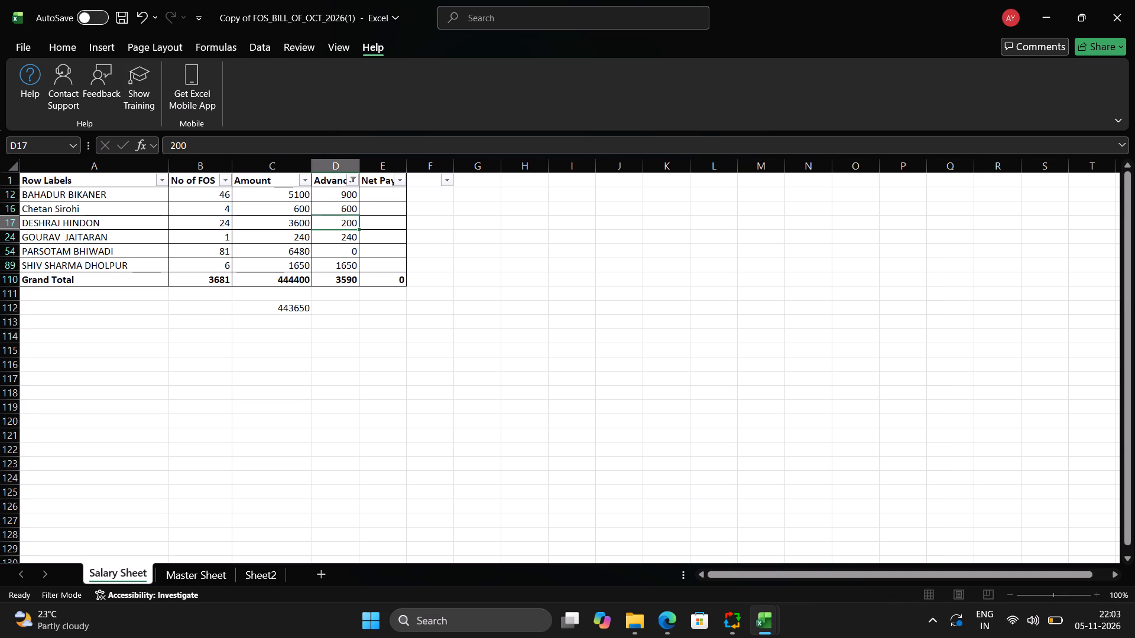
key("ctrl+shift+l")
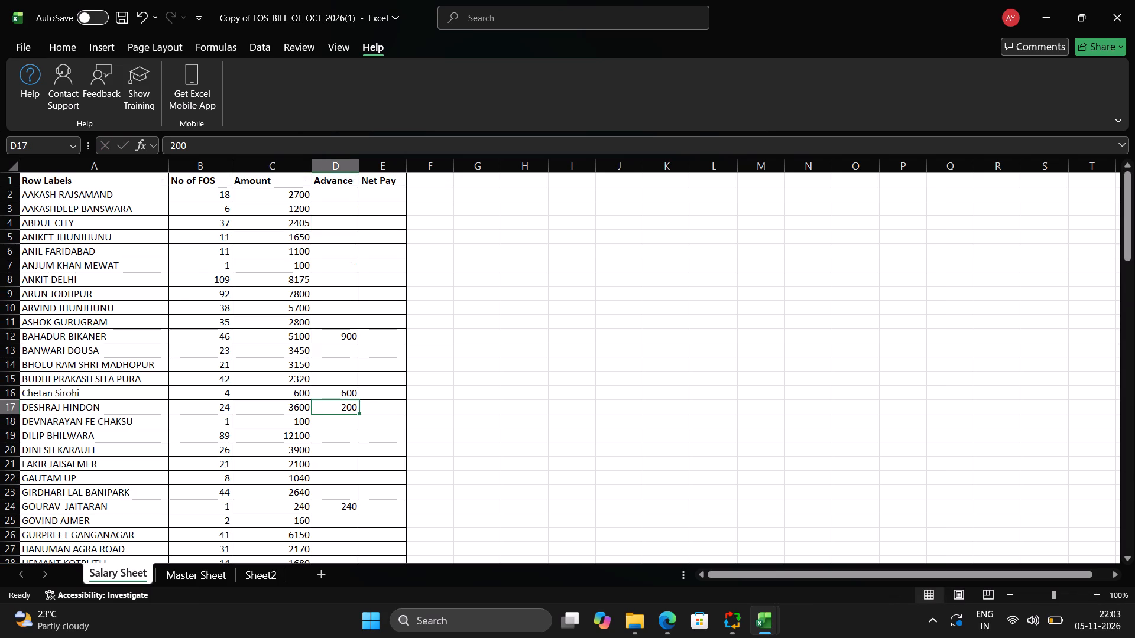
Replace all blank cells in the Salary Sheet's Advance column, D2 to D110, with 0.
key("Up")
key("Right")
key("Right")
key("Left")
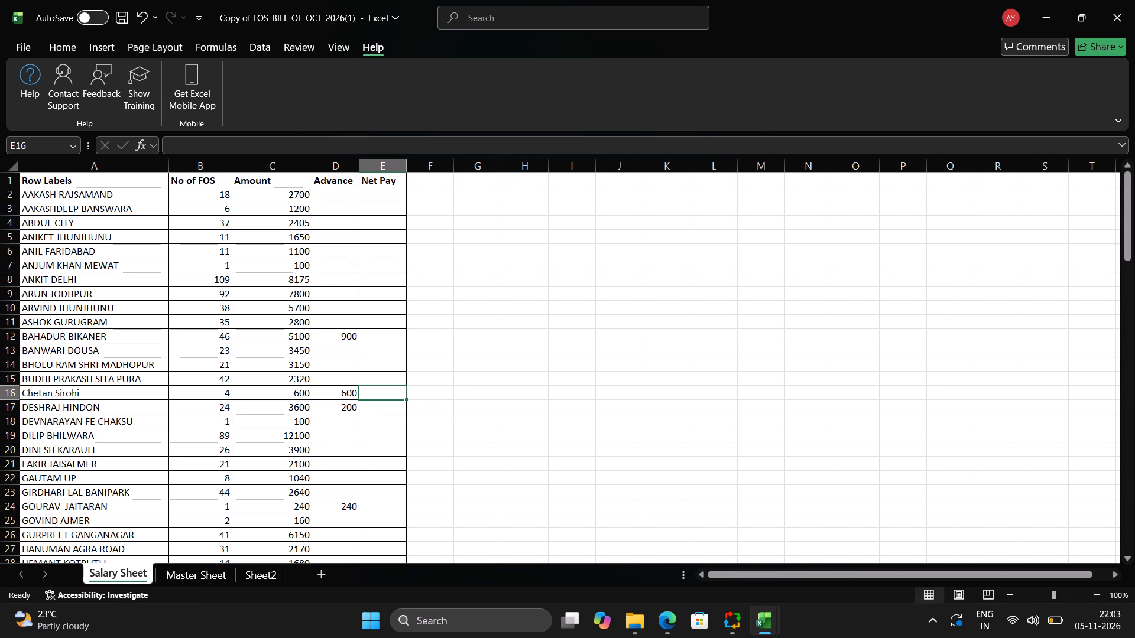
key("ctrl+Up")
key("Left")
key("Down")
key("ctrl+shift+Down")
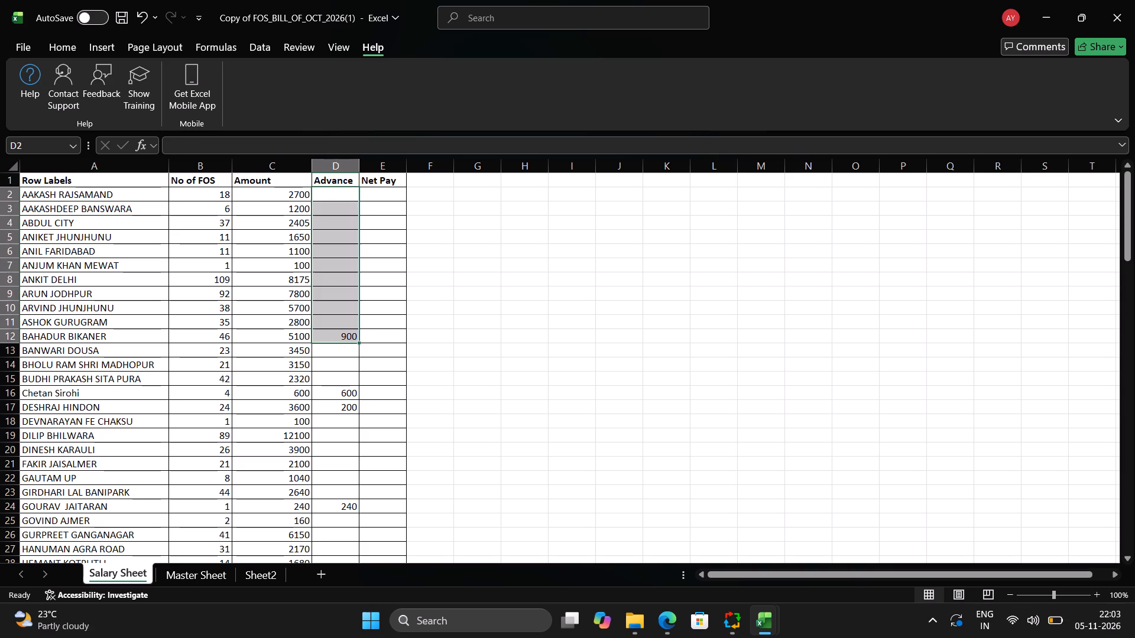
key("ctrl+shift+Down")
key("ctrl+shift+Down")
key("ctrl+shift+Down")
key("ctrl+shift+Down")
key("ctrl+shift+Down")
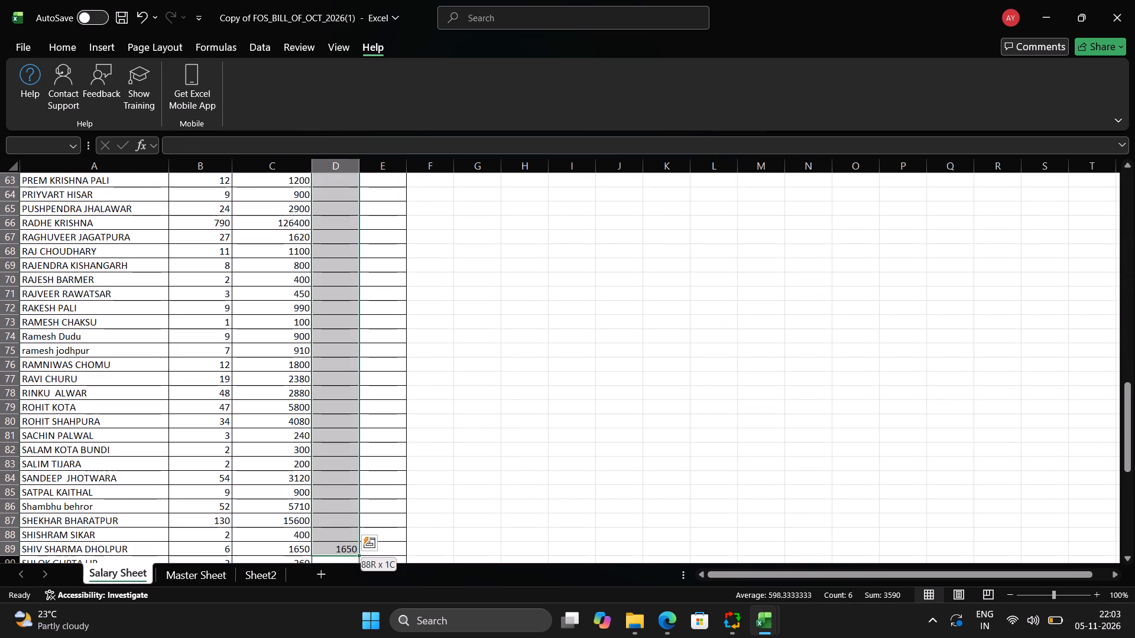
key("ctrl+shift+Down")
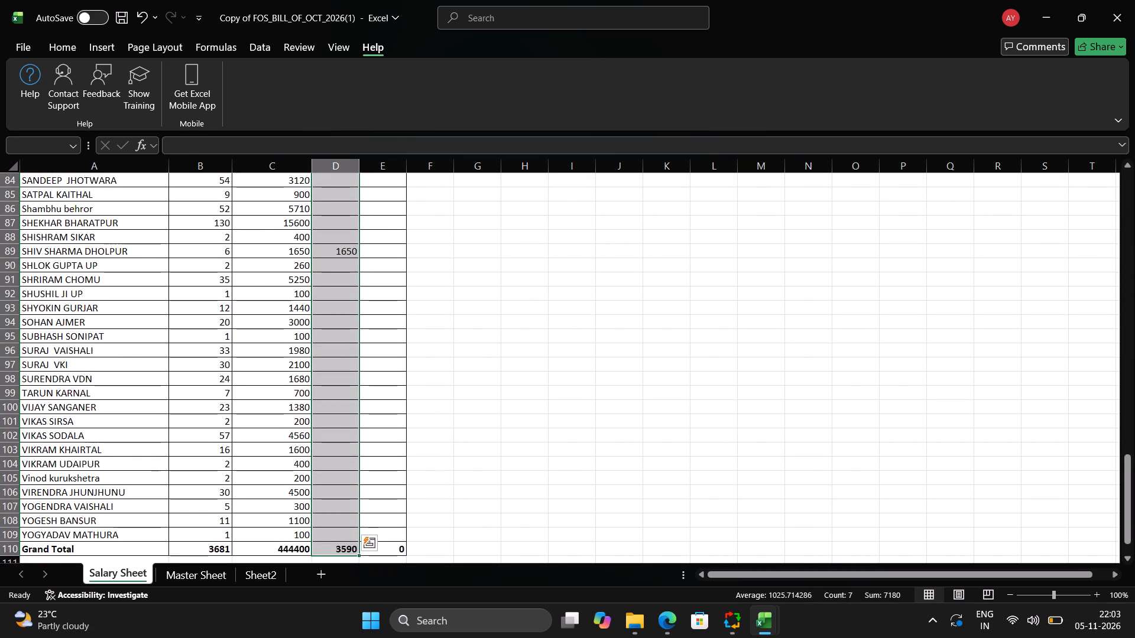
key("ctrl+f")
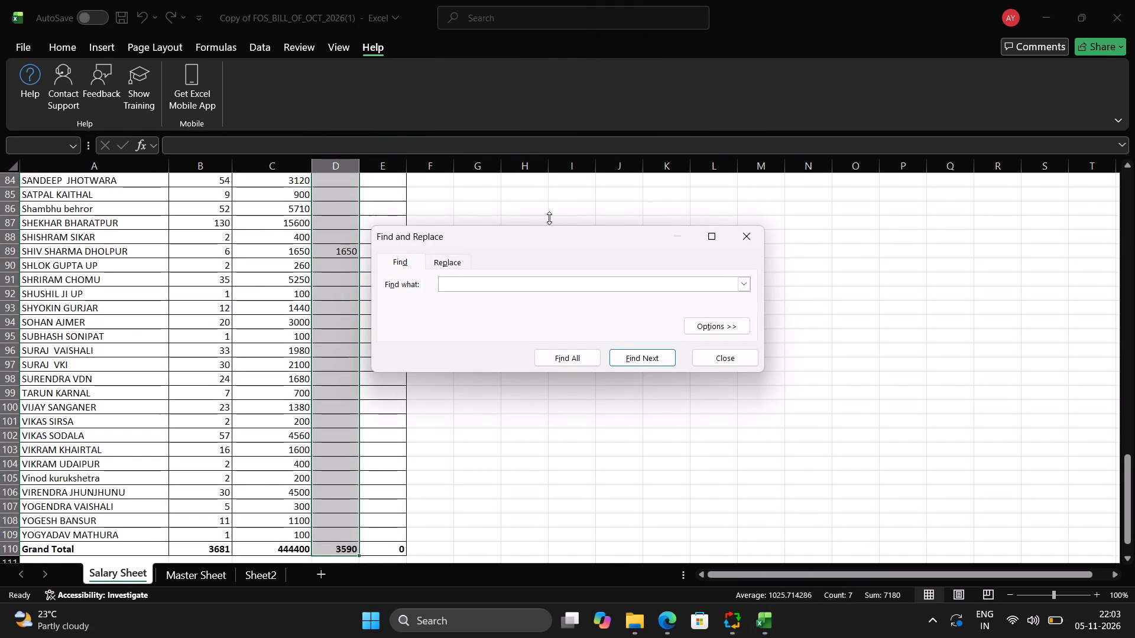
left_click(448, 256)
left_click(455, 301)
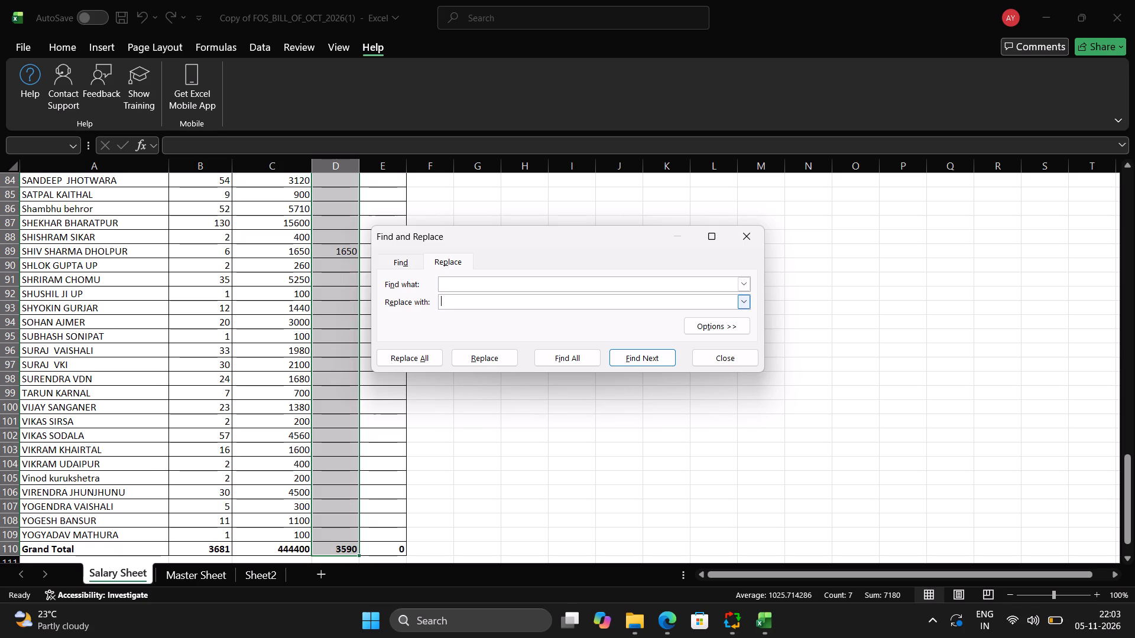
key("0")
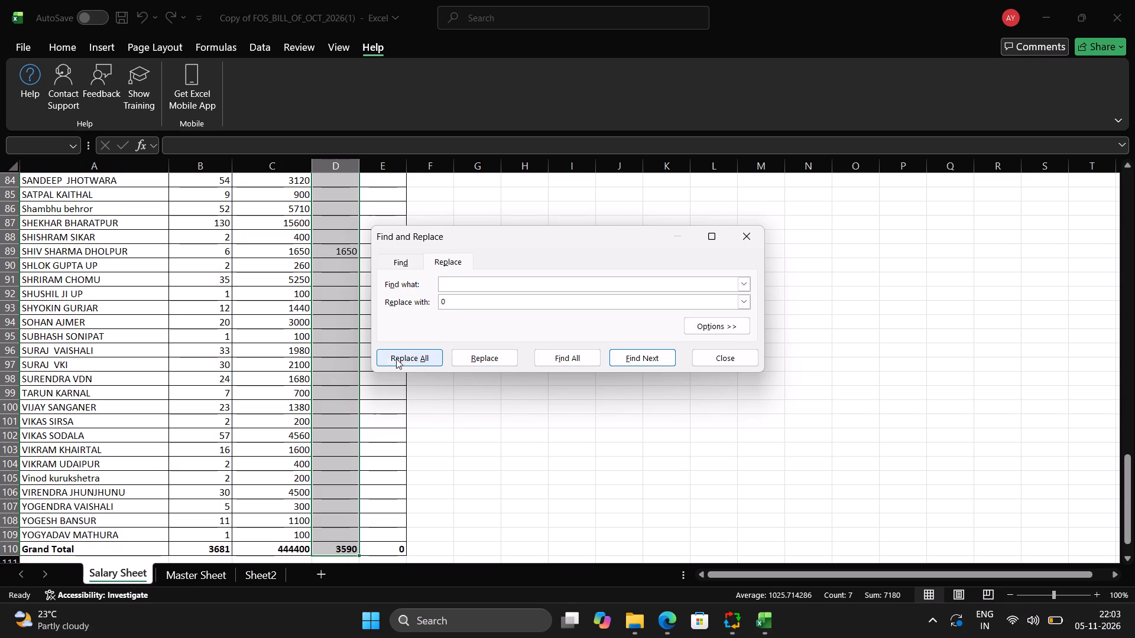
left_click(382, 357)
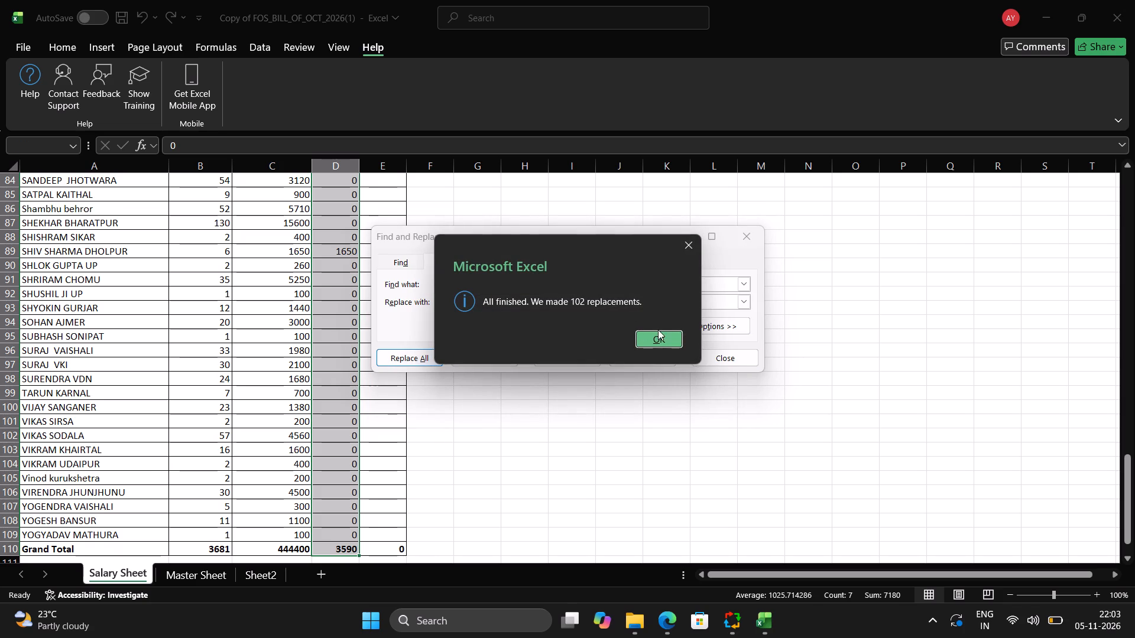
left_click(656, 336)
left_click(758, 227)
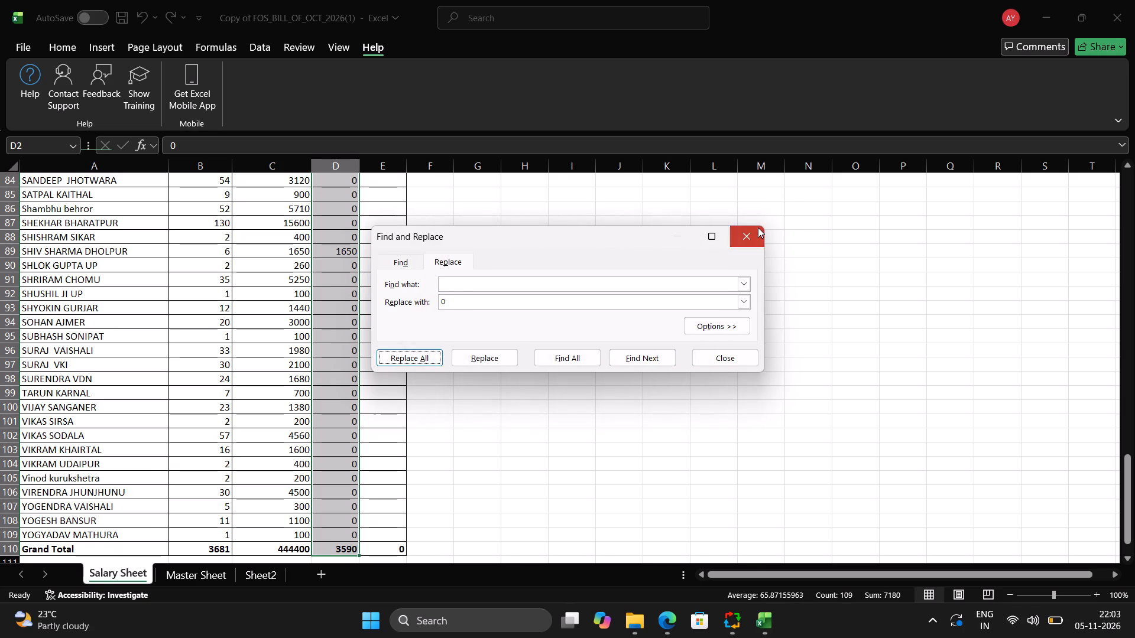
Enter the Net Pay formula in E2 of the Salary Sheet as Amount minus Advance, +C2-D2.
left_click(396, 210)
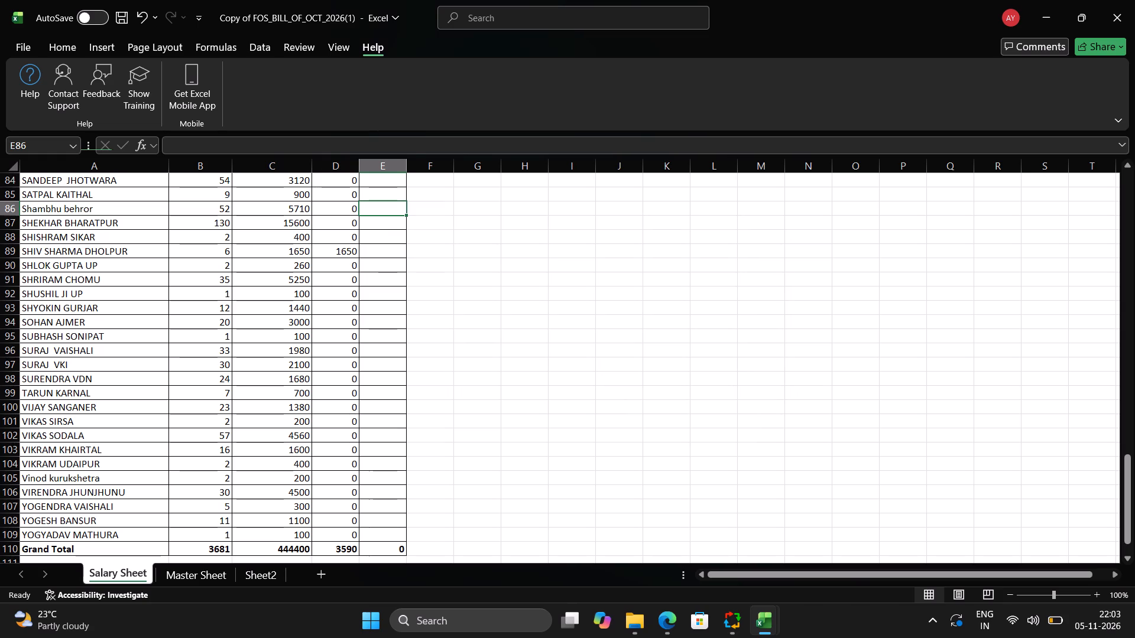
key("ctrl+Up")
key("Down")
key("plus")
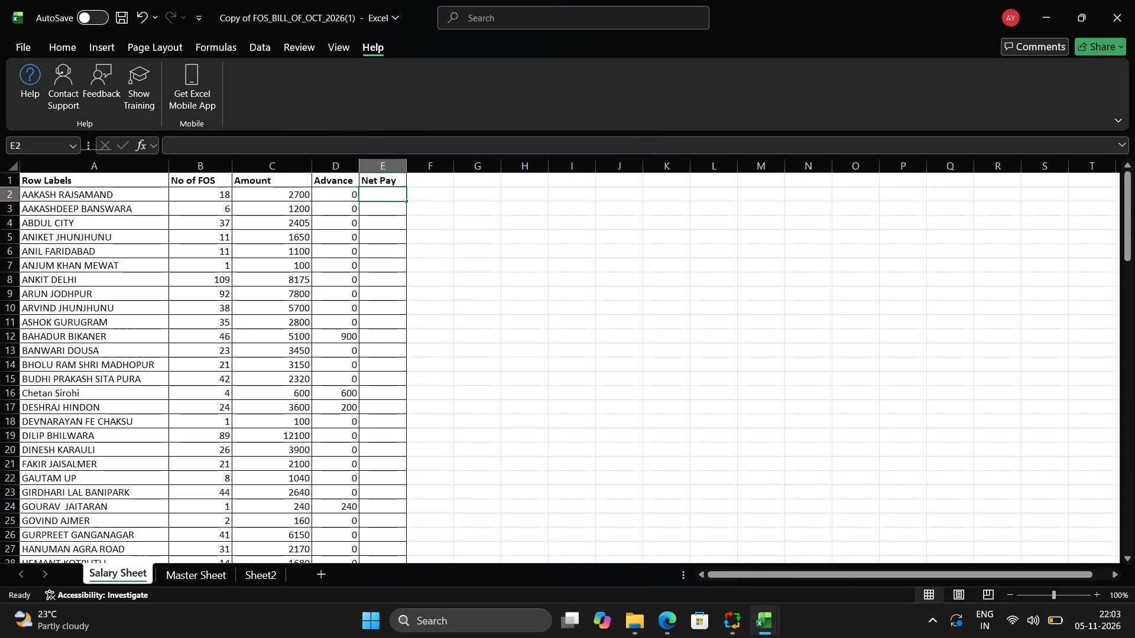
key("Left")
key("Left")
key("minus")
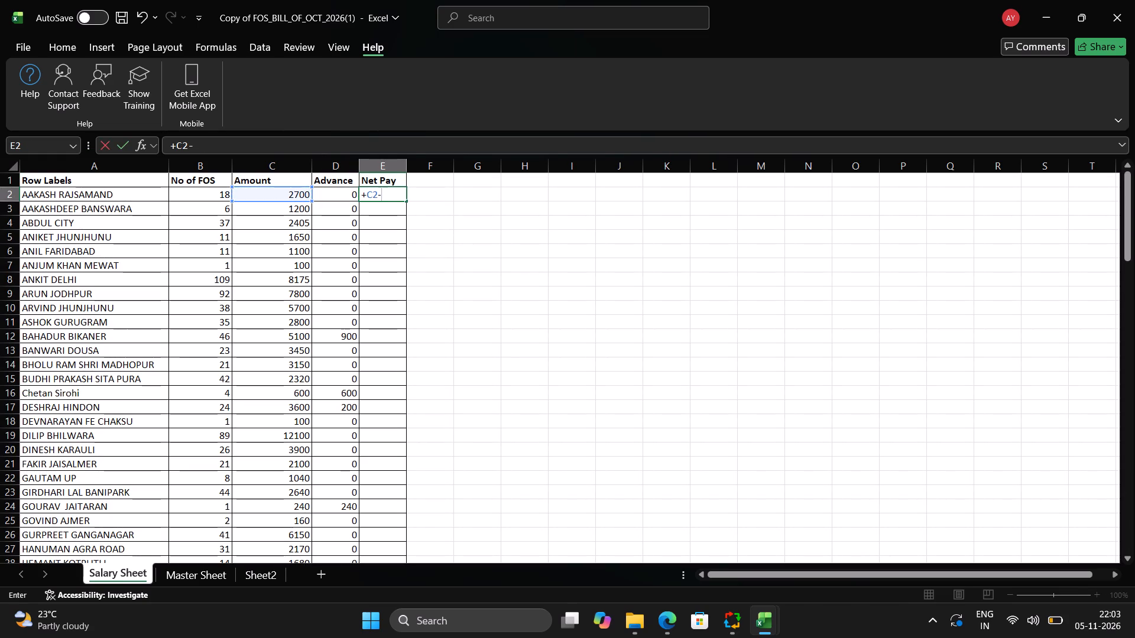
key("Left")
key("Return")
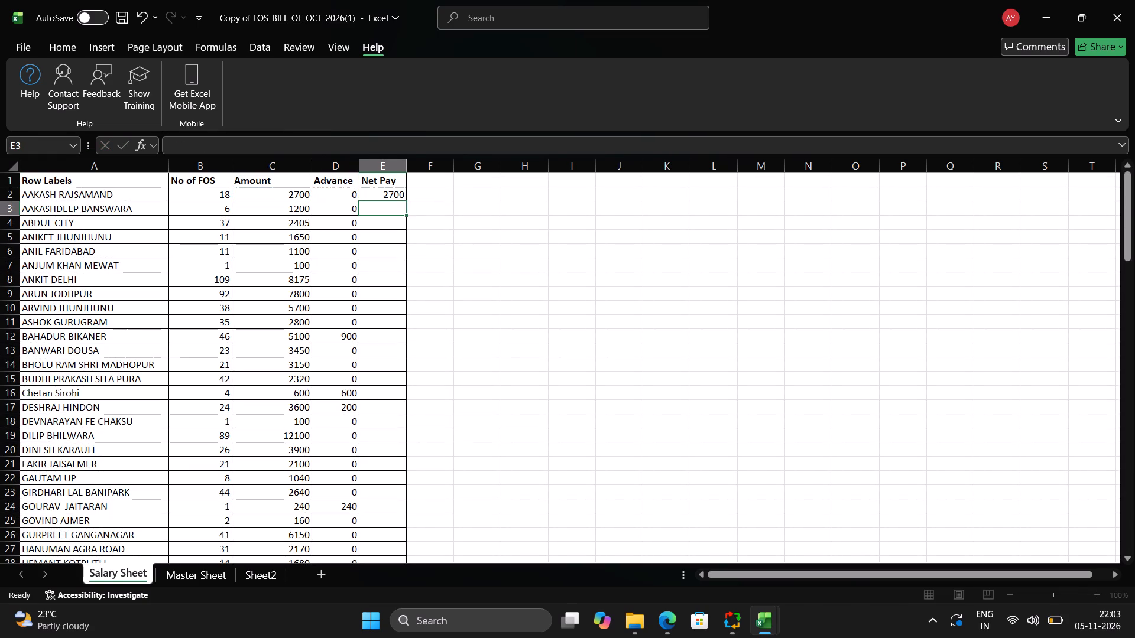
Fill the E2 Net Pay formula down through E109 for every agent row above the Grand Total.
key("Up")
key("Left")
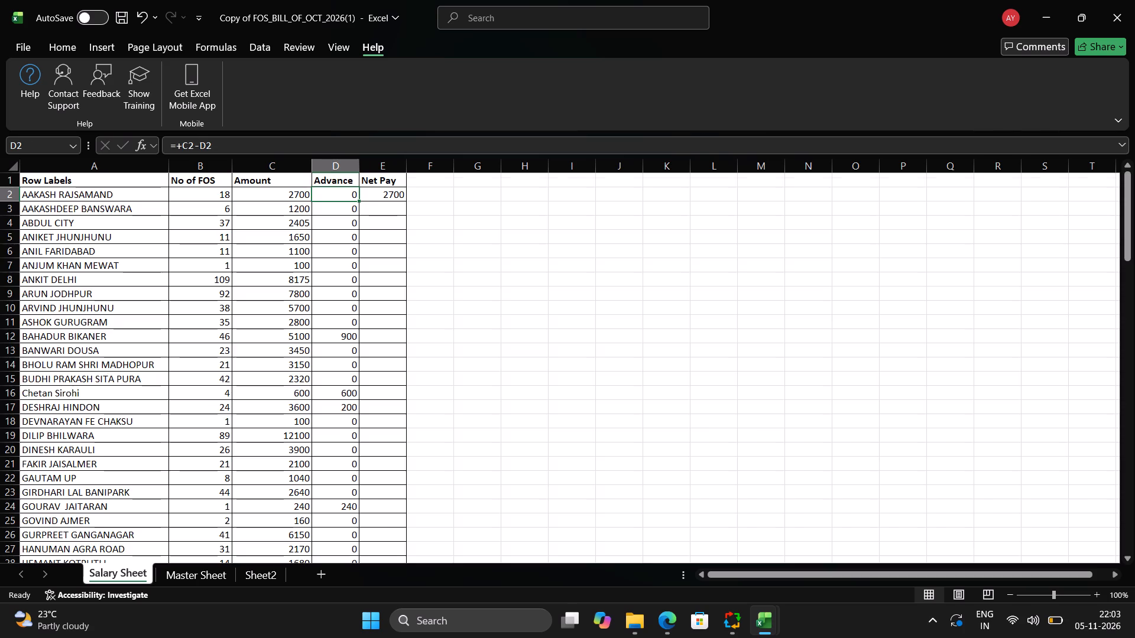
key("ctrl+Down")
key("Right")
key("Up")
key("ctrl+shift+Up")
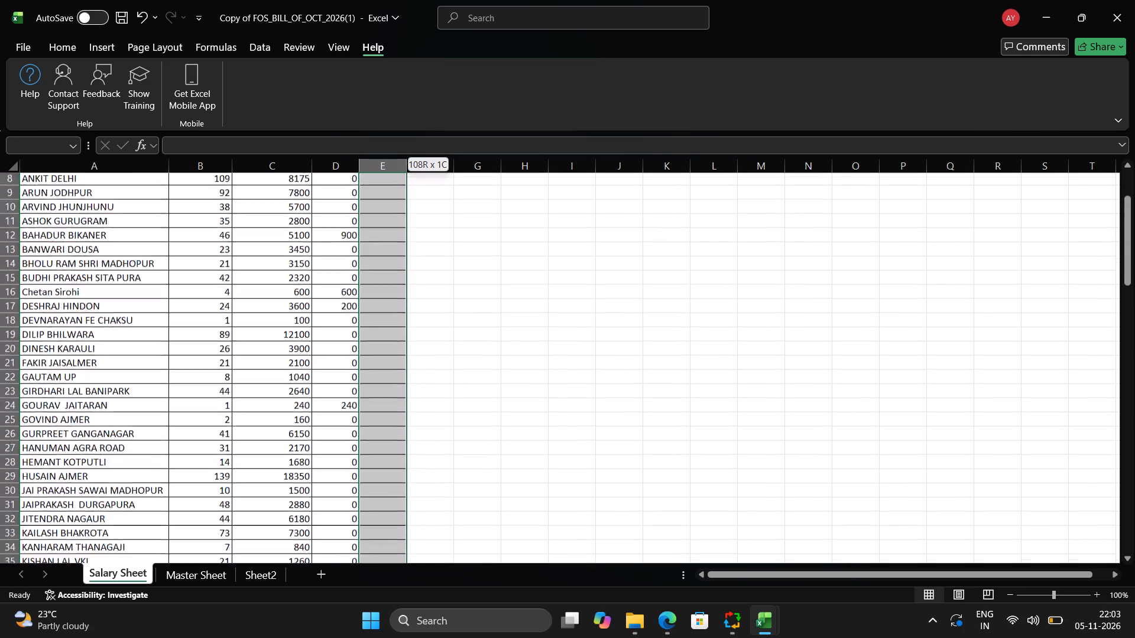
key("ctrl+d")
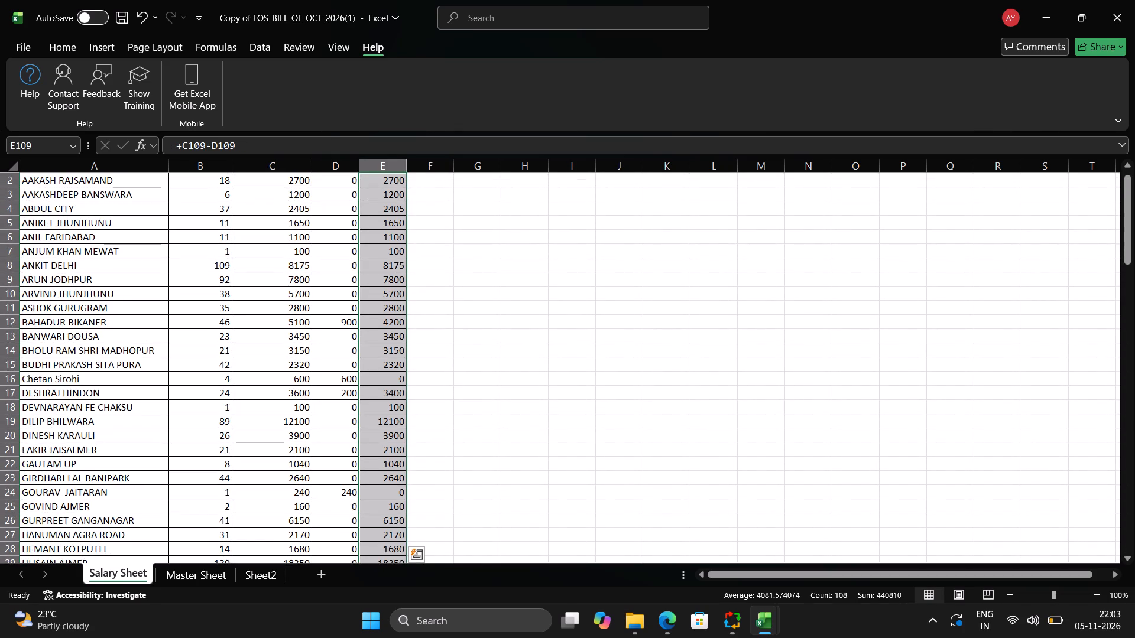
key("ctrl+Down")
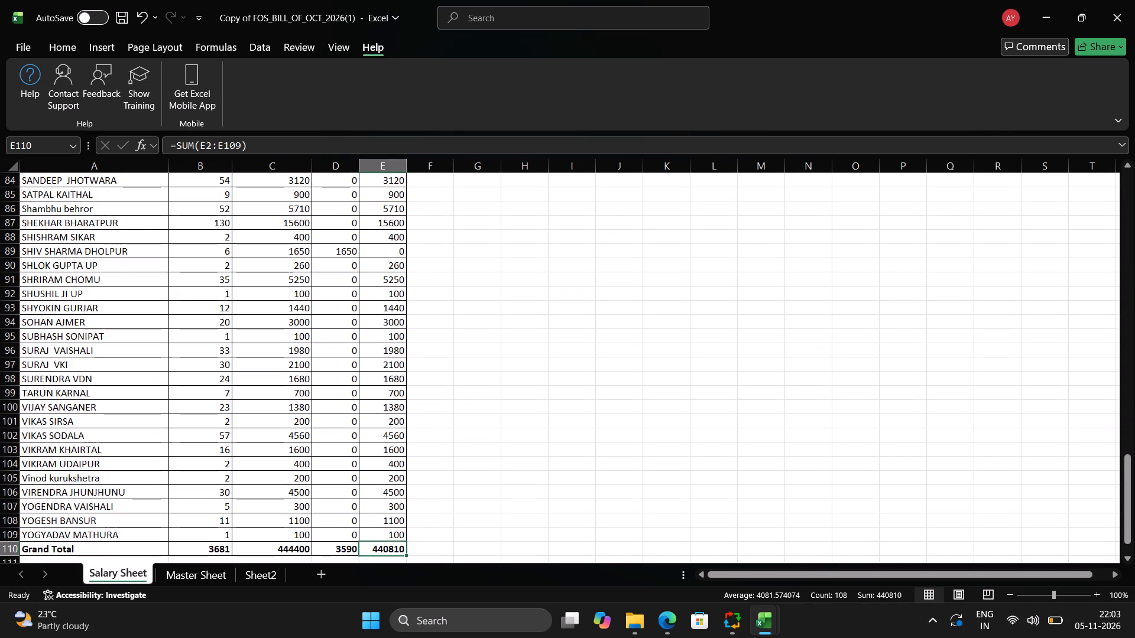
Apply the comma number style to the Amount, Advance and Net Pay values in C2 to E110, including the Grand Total row.
key("Up")
key("ctrl+Up")
key("Up")
key("Down")
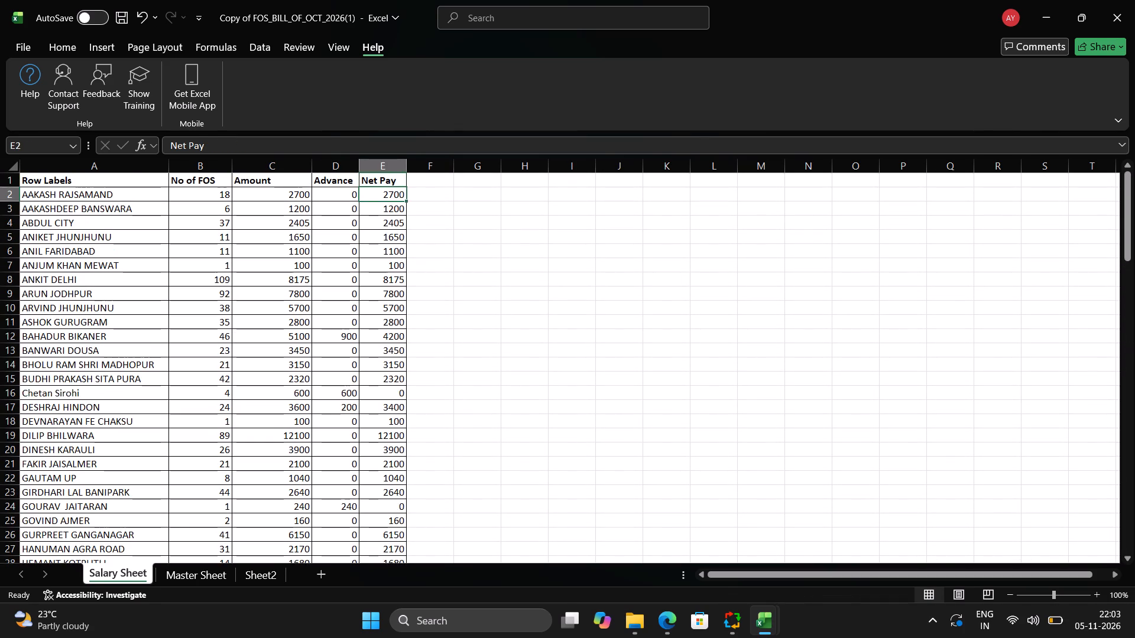
key("Left")
key("Left")
key("ctrl+shift+Right")
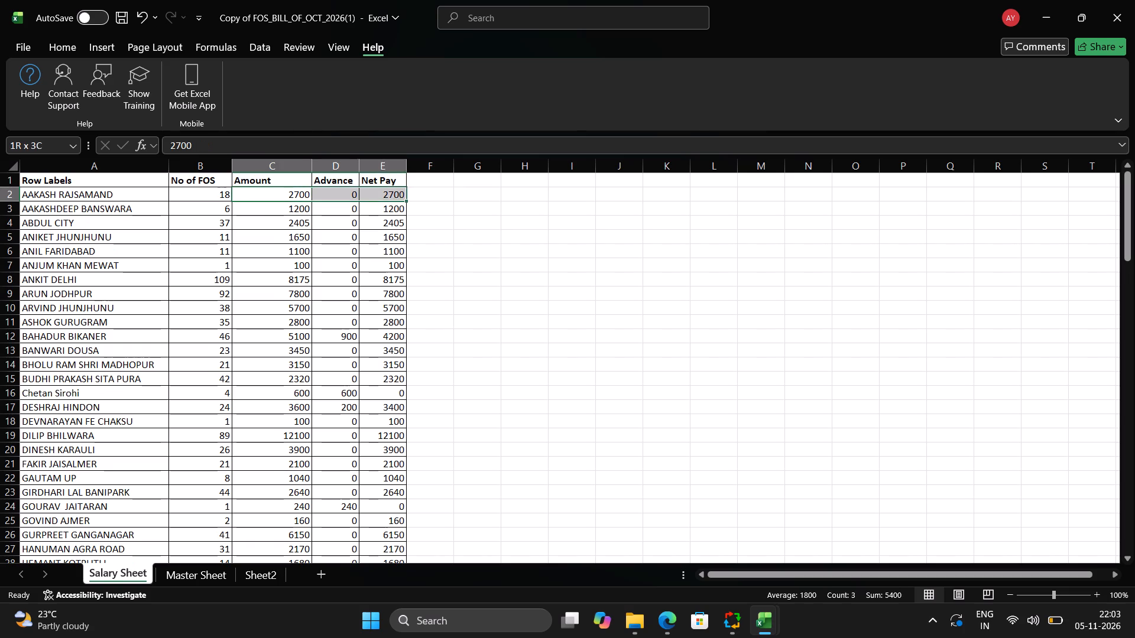
key("ctrl+shift+Down")
type("hk")
key("Return")
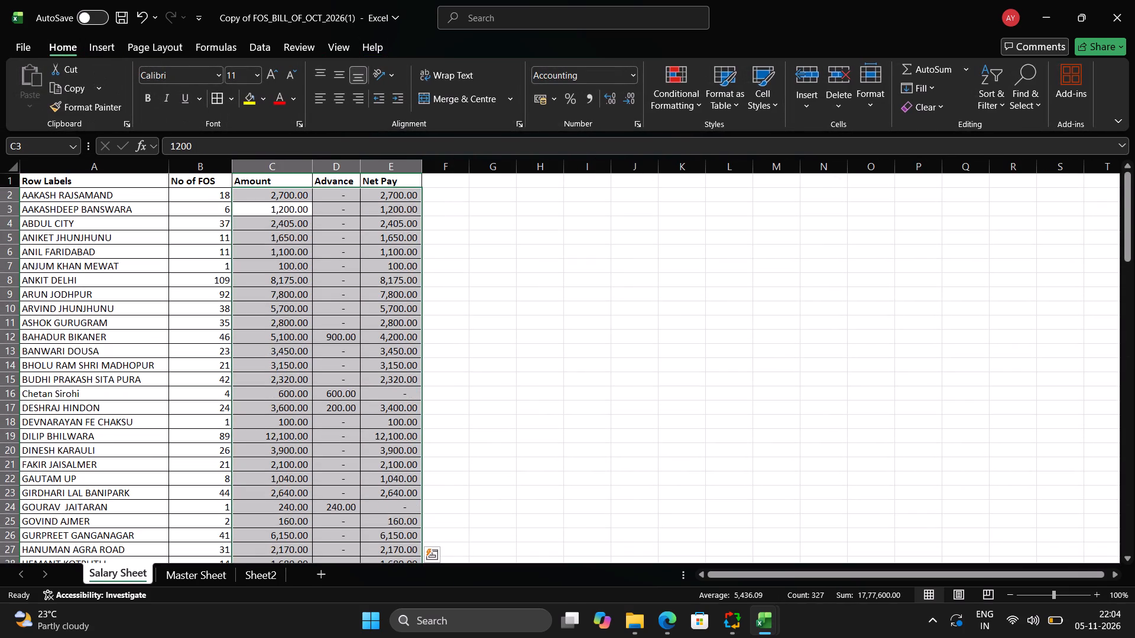
left_click(322, 280)
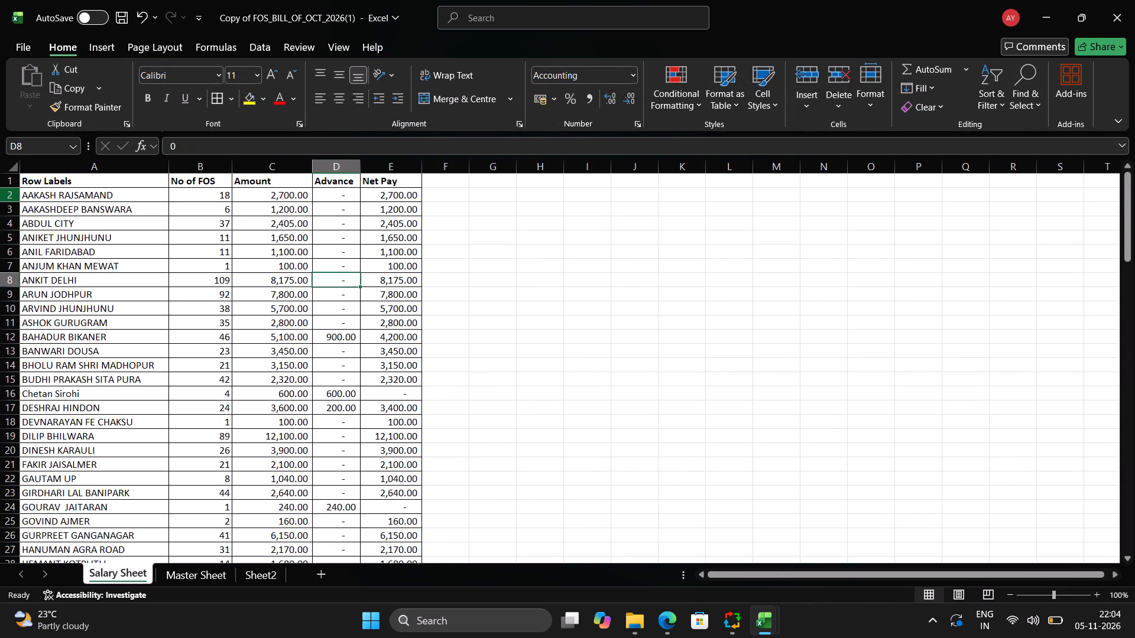
Save the FOS bill workbook.
key("ctrl+s")
key("ctrl+s")
key("ctrl+s")
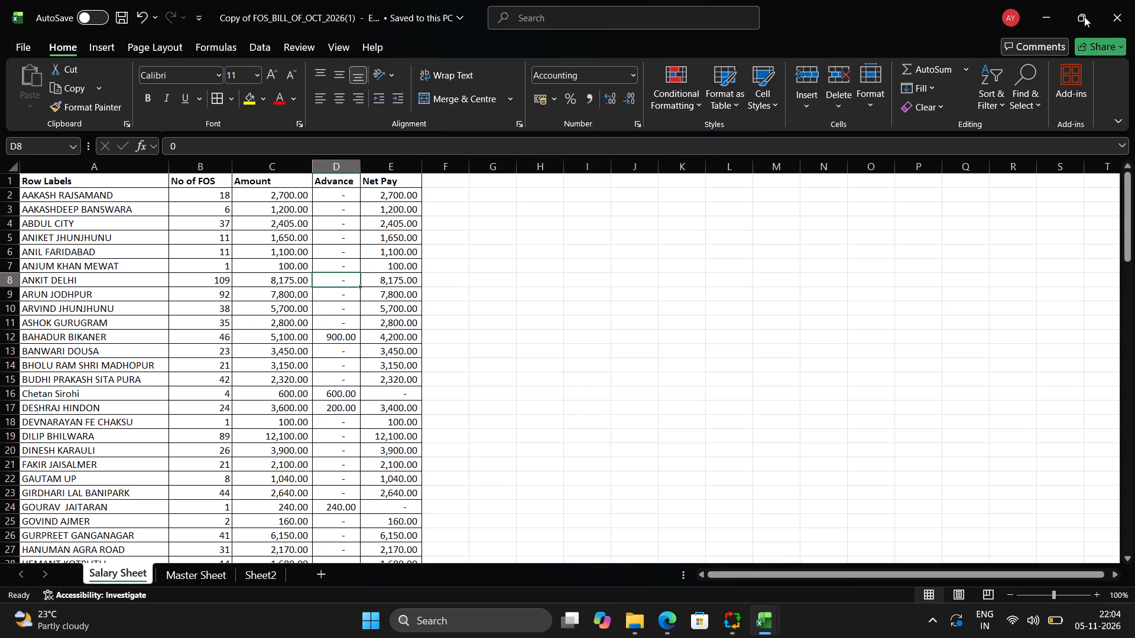
Close the FOS bill workbook and the Book1 pivot table workbook, and deal with Book1's unsaved changes.
left_click(1134, 1)
left_click(1134, 1)
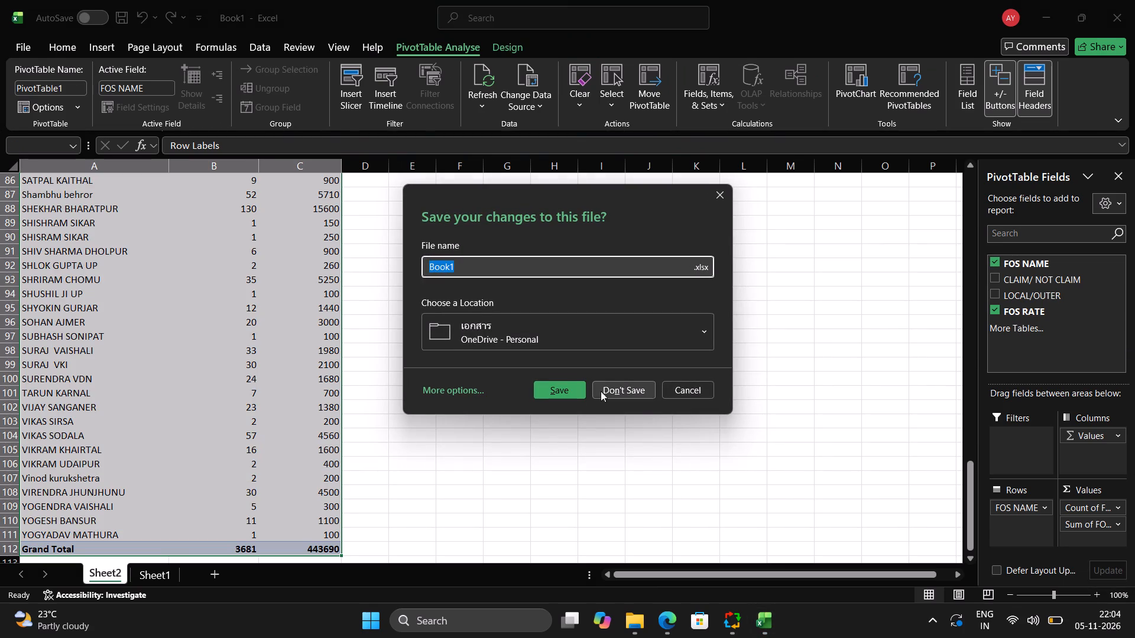
left_click(561, 376)
left_click(559, 382)
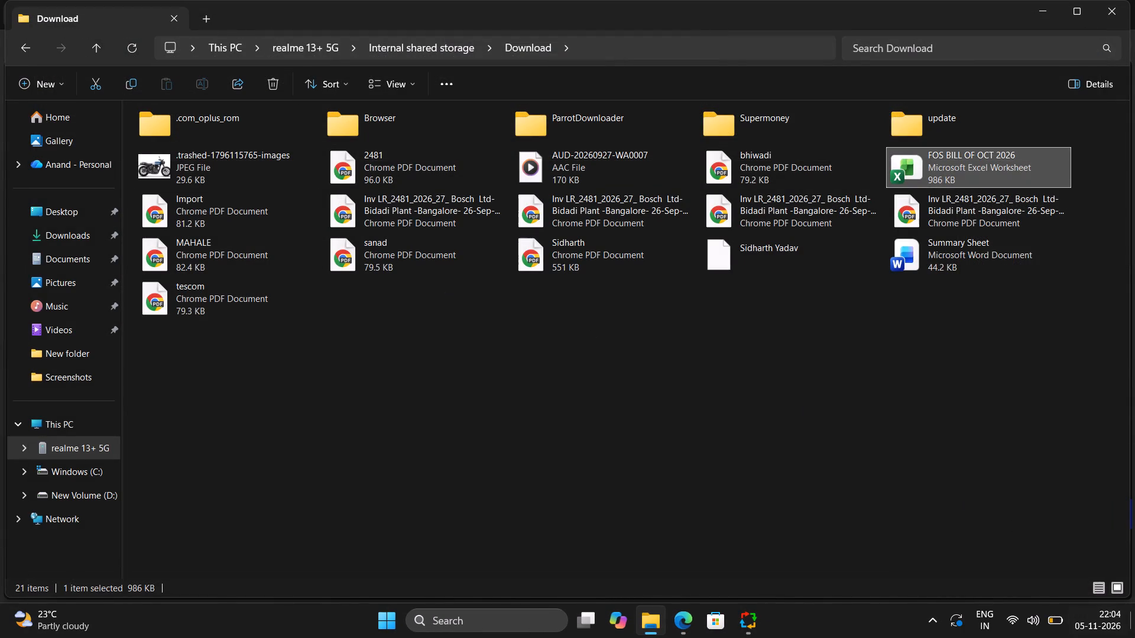
Rename the bill workbook on the desktop as "Copy of FOS_BILL_OF_OCT_2026 updated".
left_click(1133, 637)
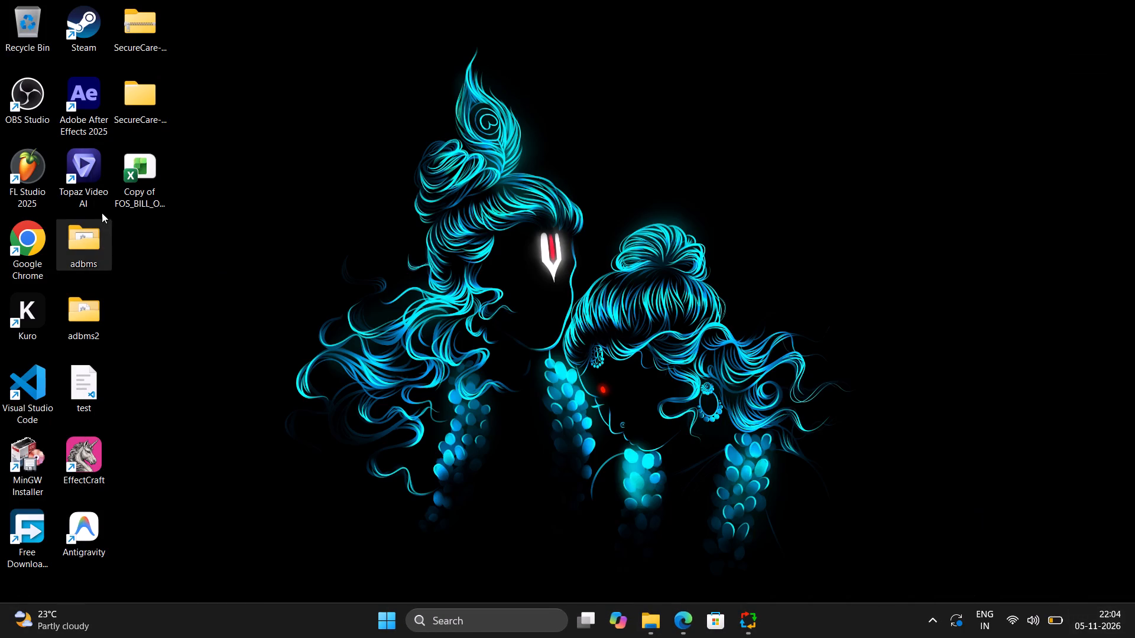
left_click(132, 203)
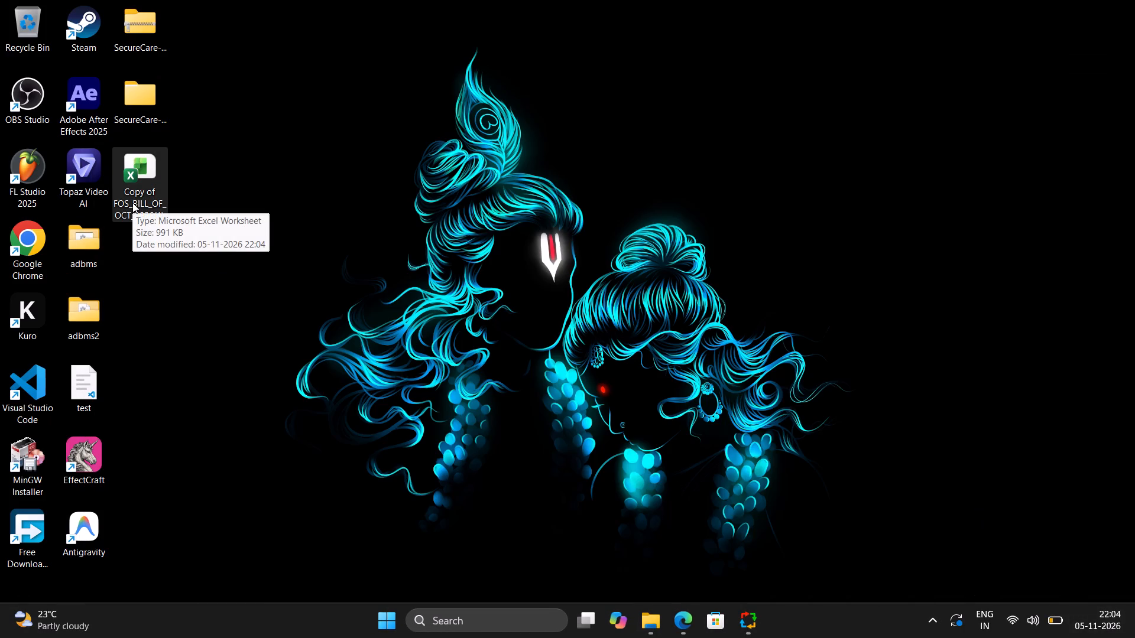
key("F2")
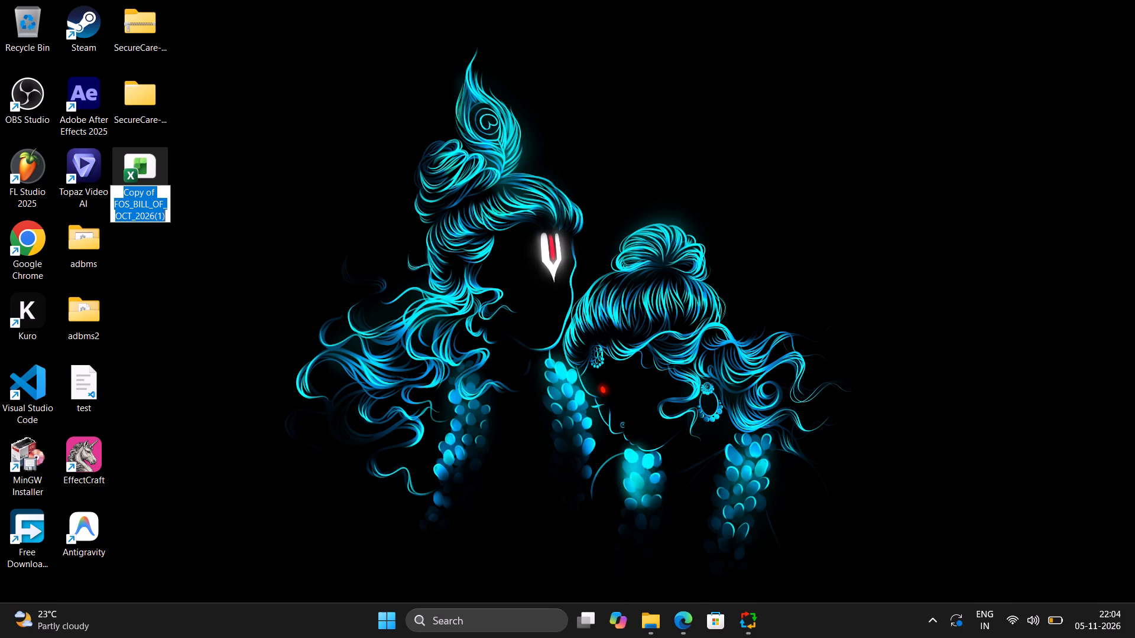
key("Down")
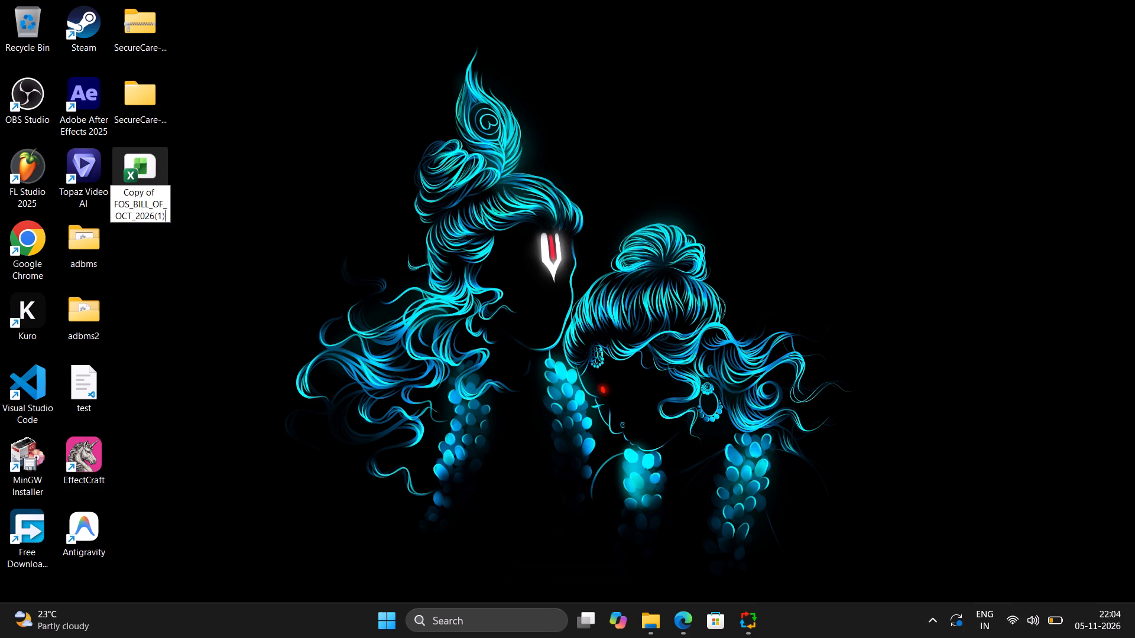
key("BackSpace")
key("BackSpace")
key("BackSpace")
key("space")
type("updated")
key("Return")
Copy the renamed workbook from the desktop into a new folder, keeping its default name, inside the realme 13+ 5G phone's Download folder.
key("ctrl+c")
key("ctrl+c")
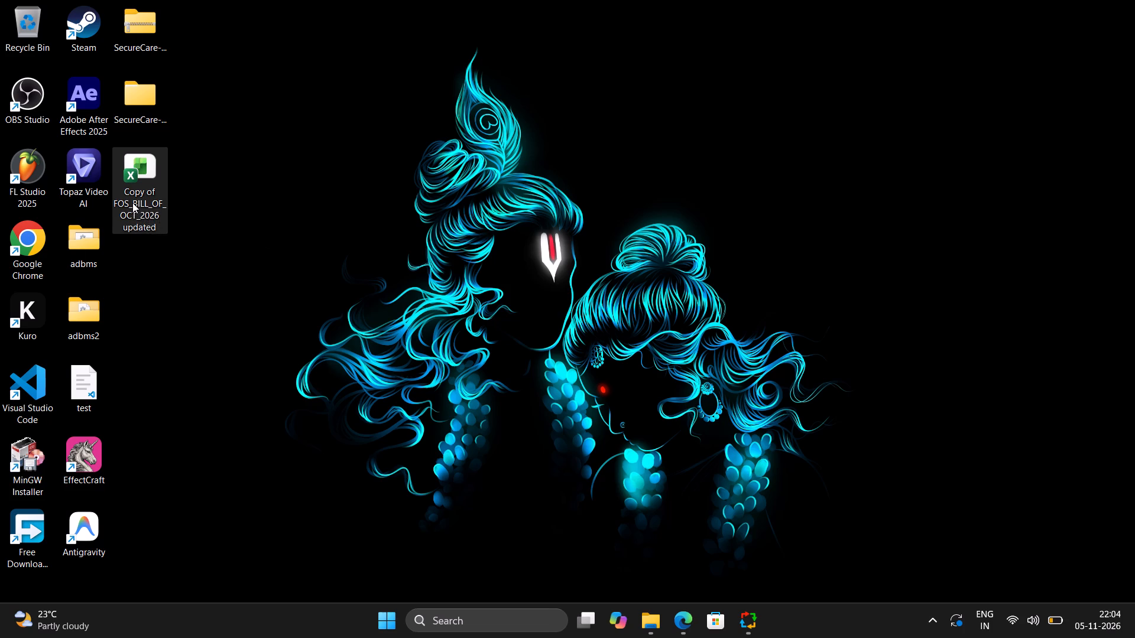
left_click(637, 626)
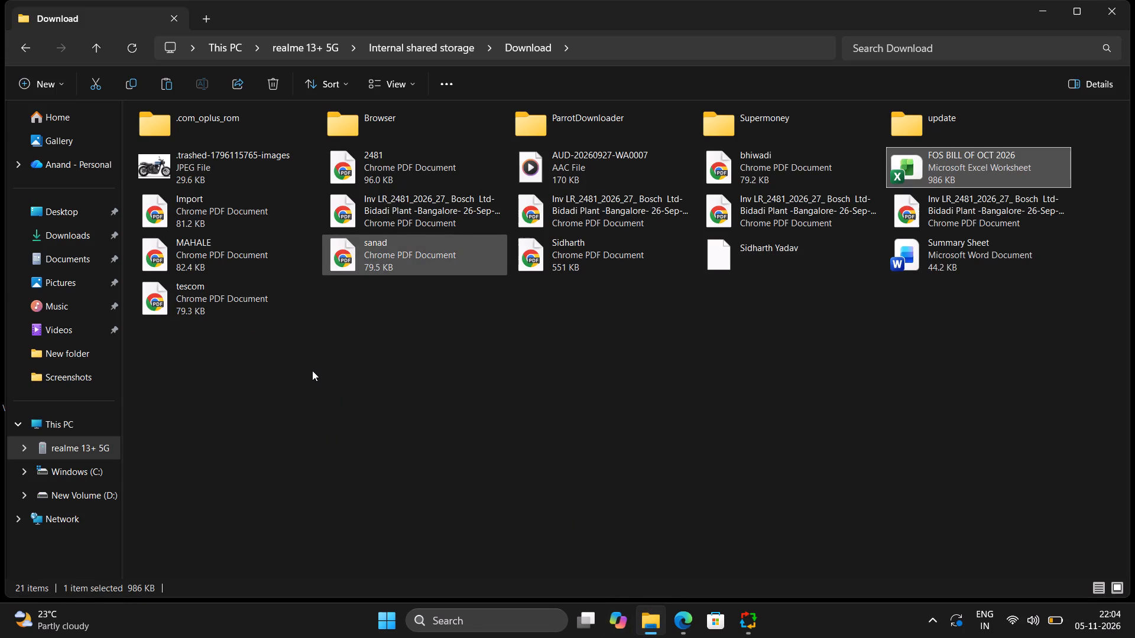
left_click(312, 370)
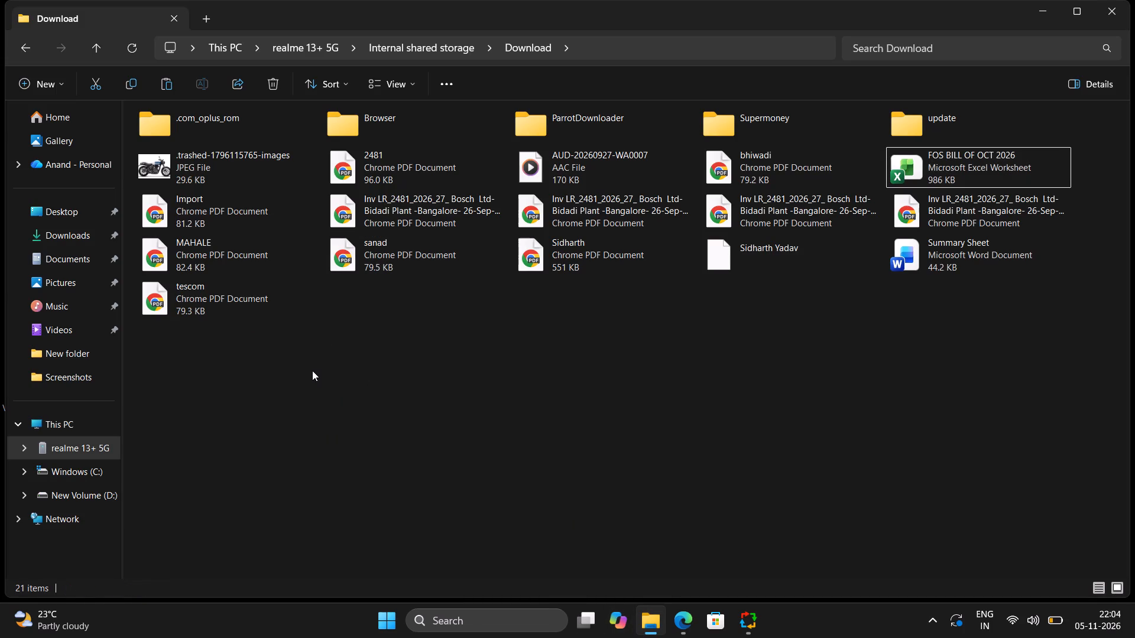
key("ctrl+shift+n")
key("Return")
key("Return")
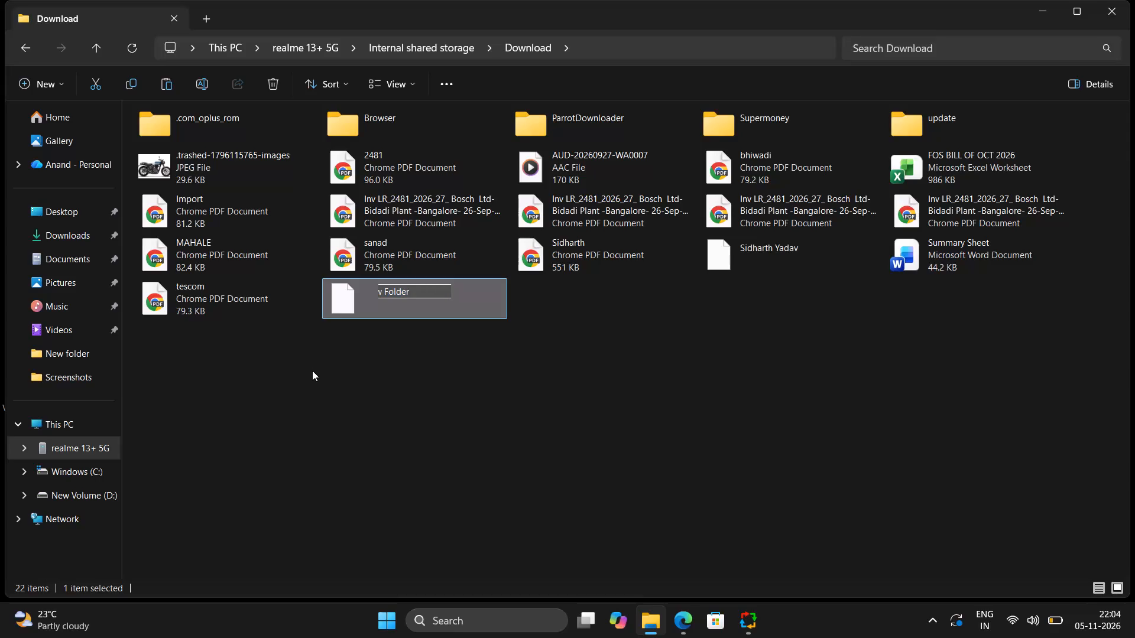
key("ctrl+v")
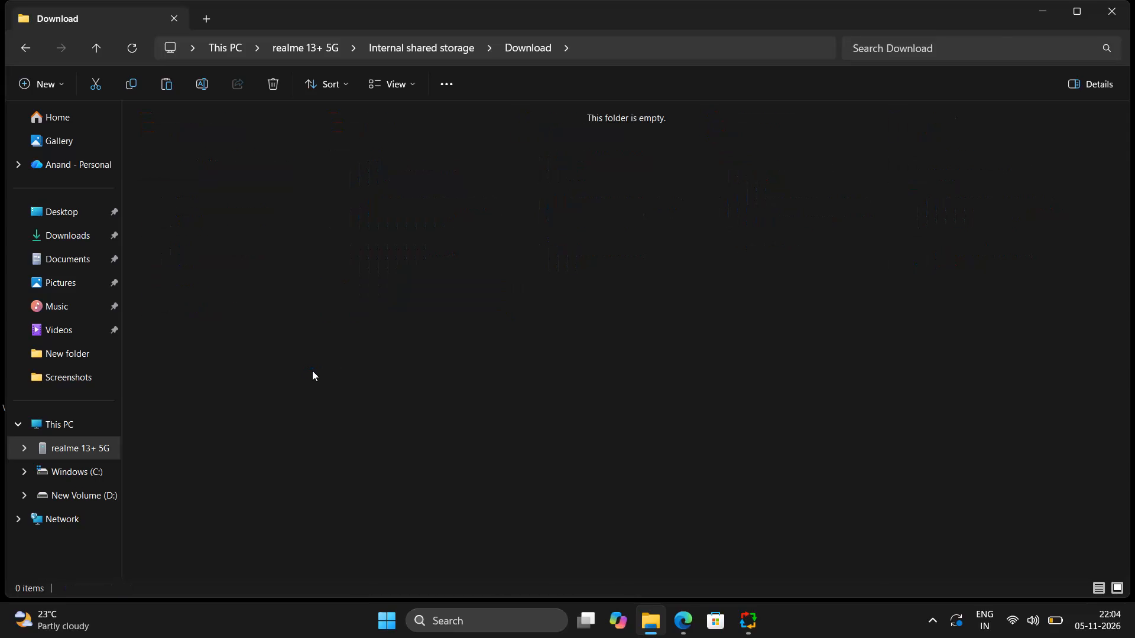
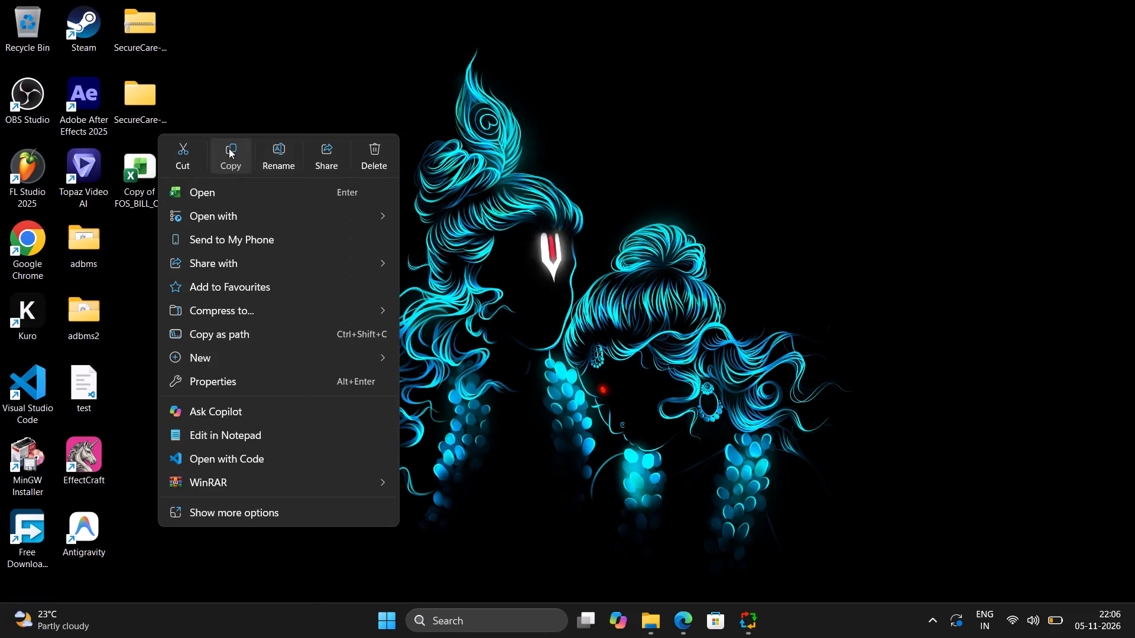
left_click(229, 148)
left_click(642, 613)
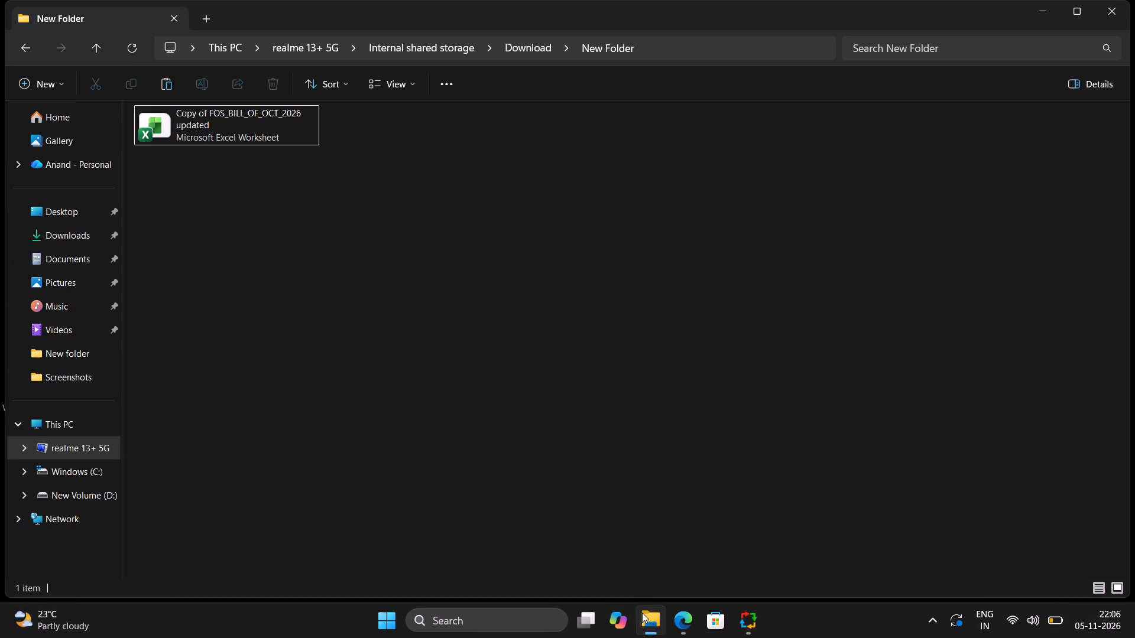
left_click(520, 53)
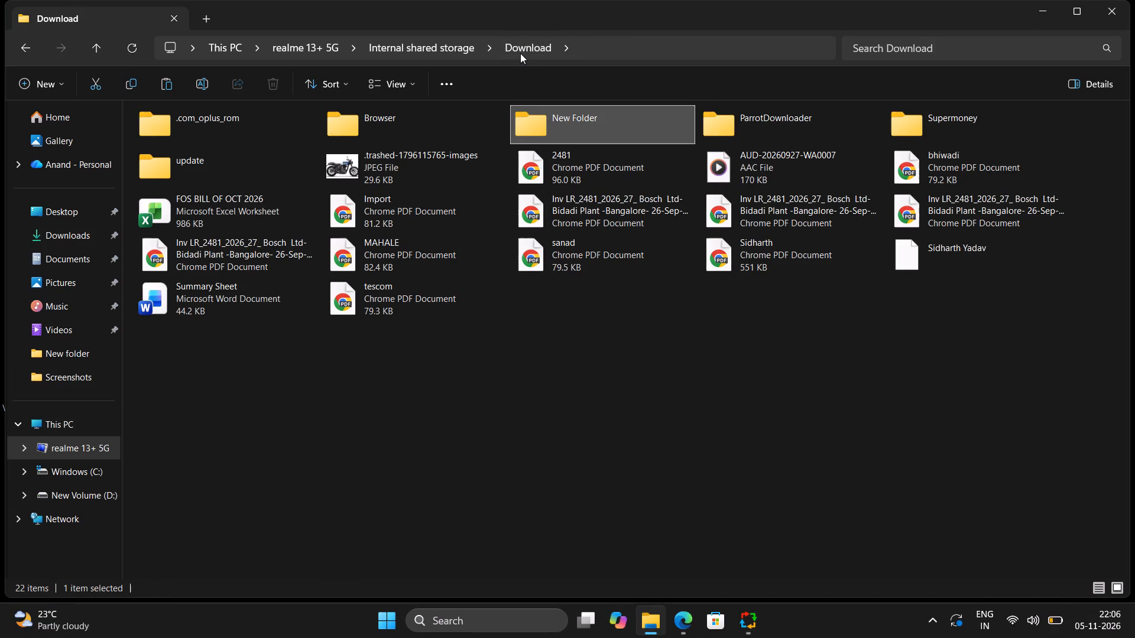
left_click(236, 382)
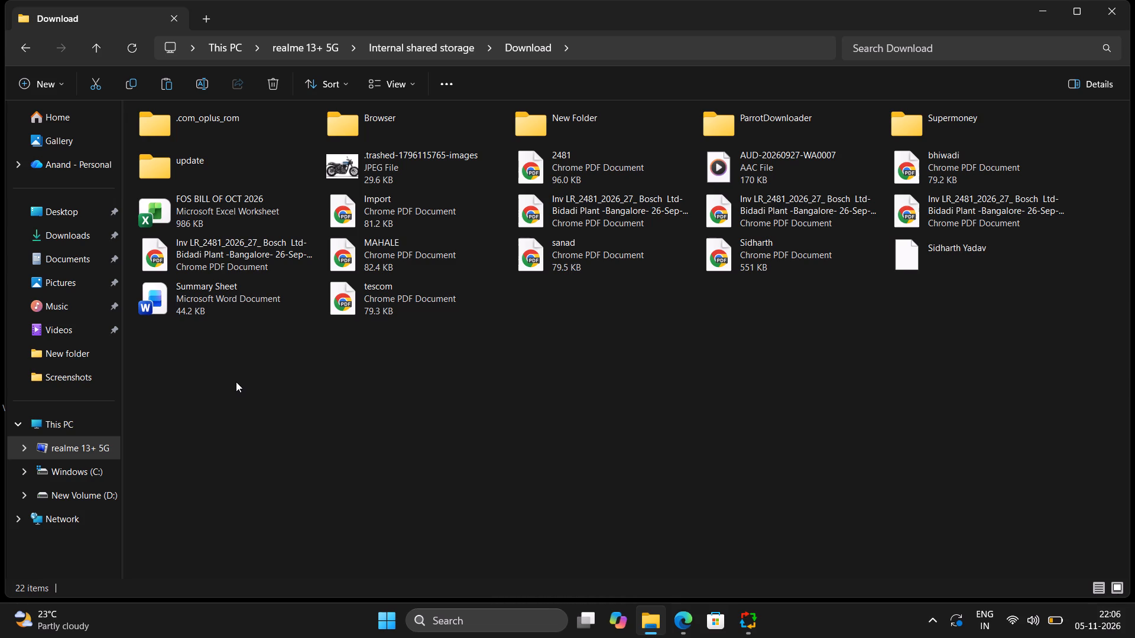
Paste the copied workbook "Copy of FOS_BILL_OF_OCT_2026 updated" directly into the realme 13+ 5G phone's Download folder.
key("ctrl+v")
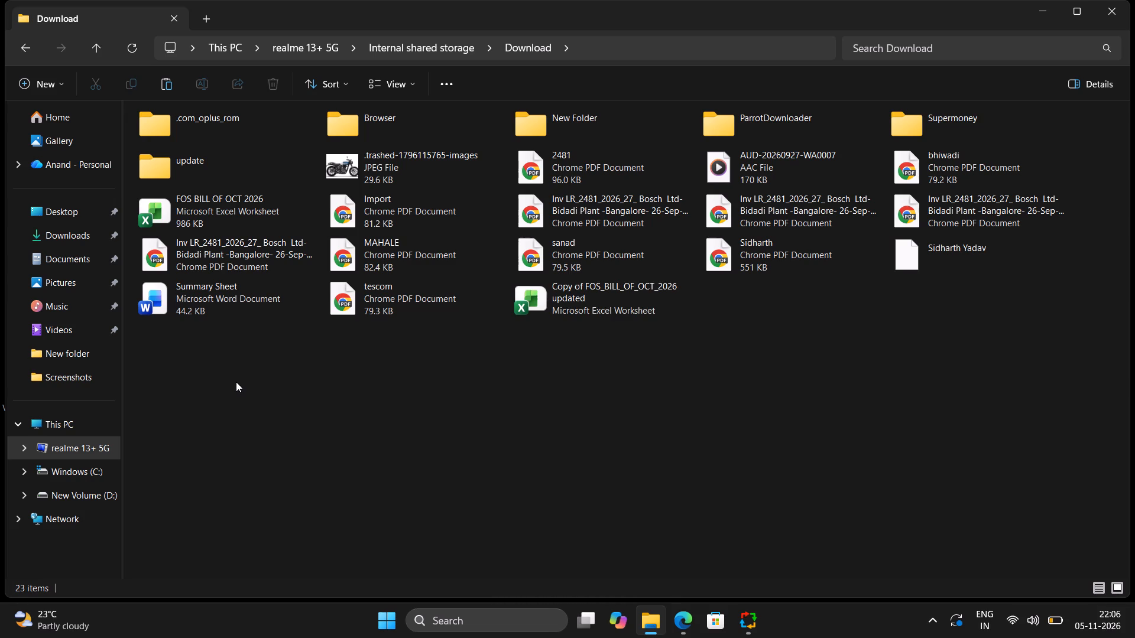
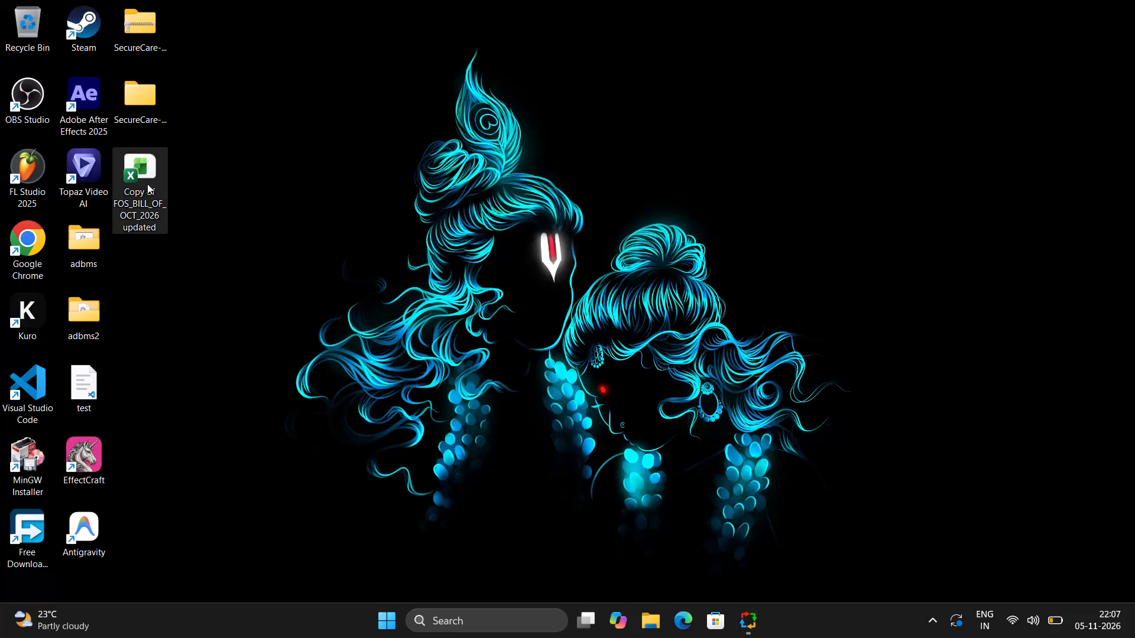
Delete the workbook "Copy of FOS_BILL_OF_OCT_2026 updated" from the desktop.
left_click(147, 184)
key("Delete")
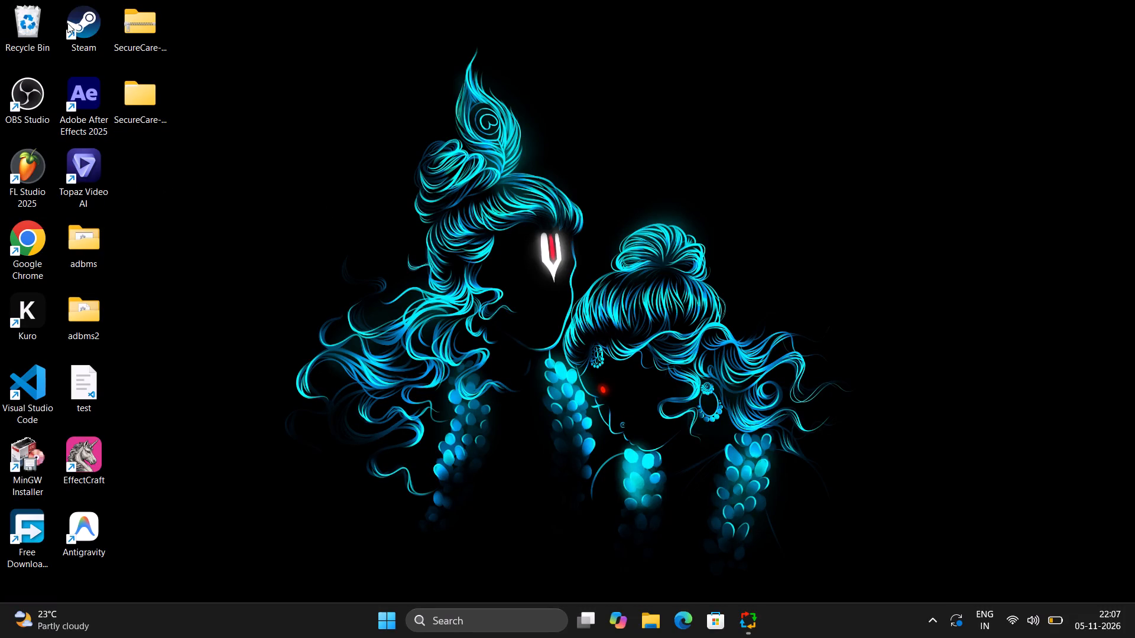
Permanently delete "Copy of FOS_BILL_OF_OCT_2026 updated" from the Recycle Bin and close the Recycle Bin window.
double_click(46, 20)
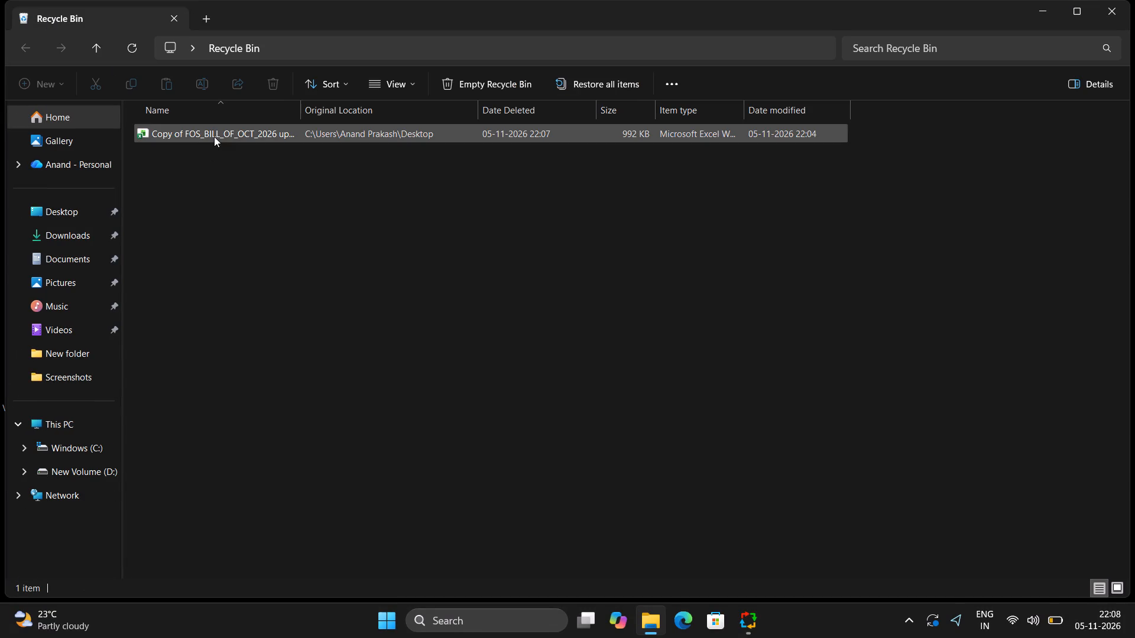
left_click(214, 136)
left_click(281, 80)
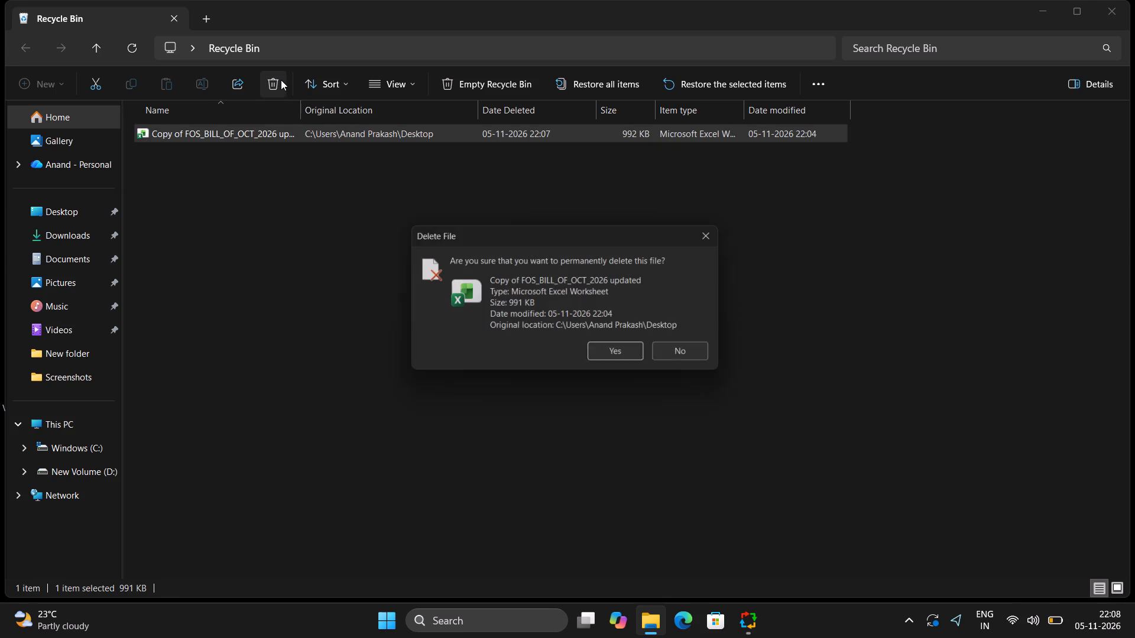
double_click(621, 353)
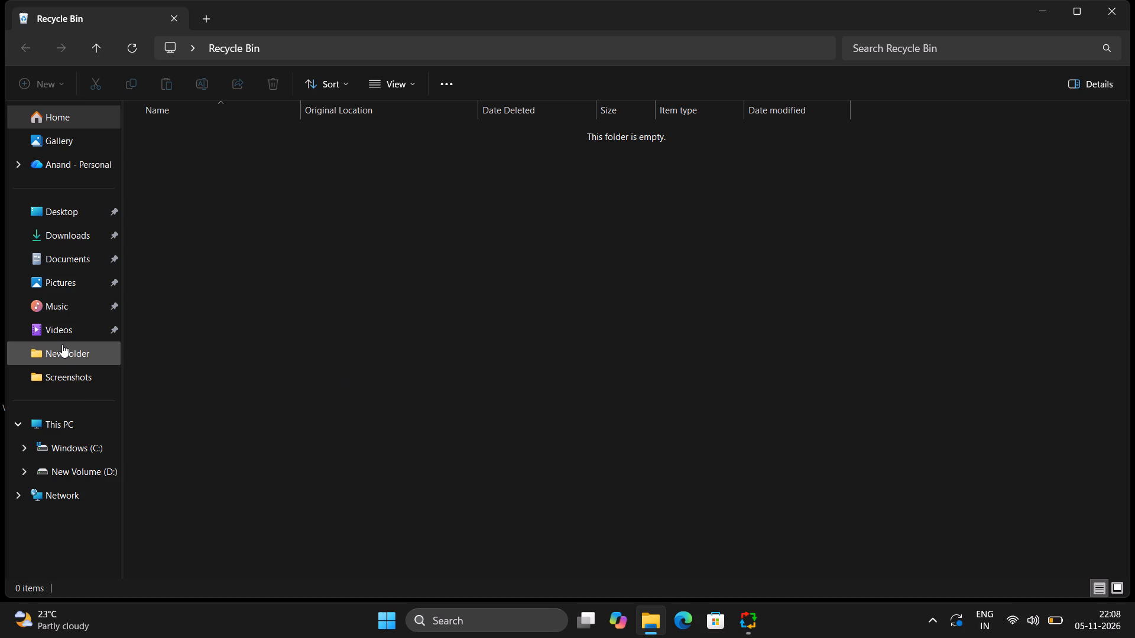
left_click(1123, 4)
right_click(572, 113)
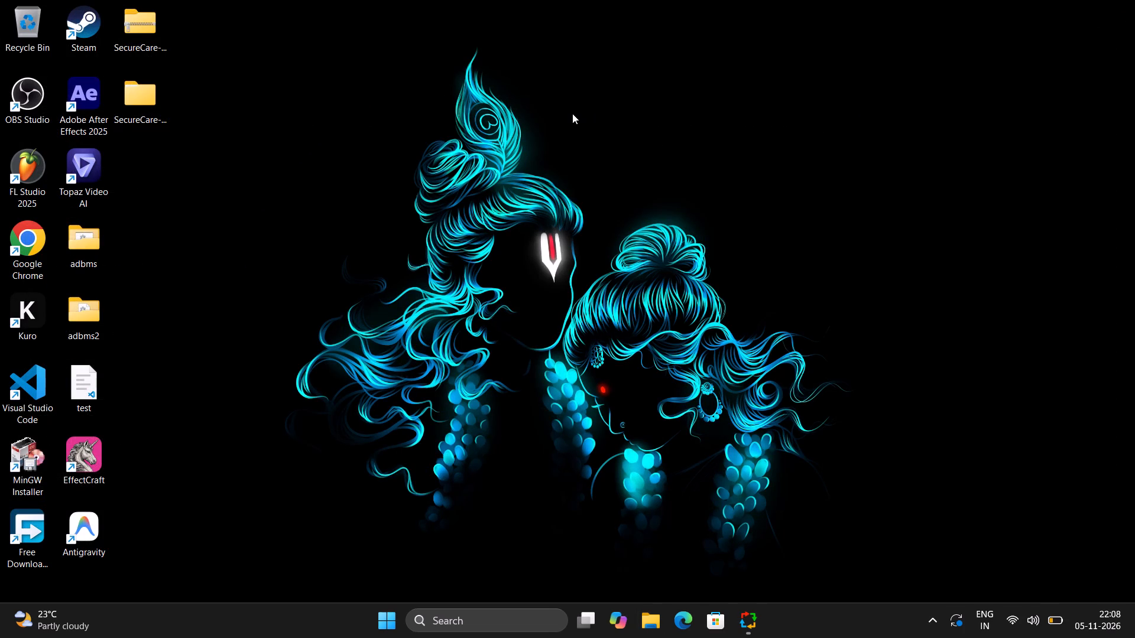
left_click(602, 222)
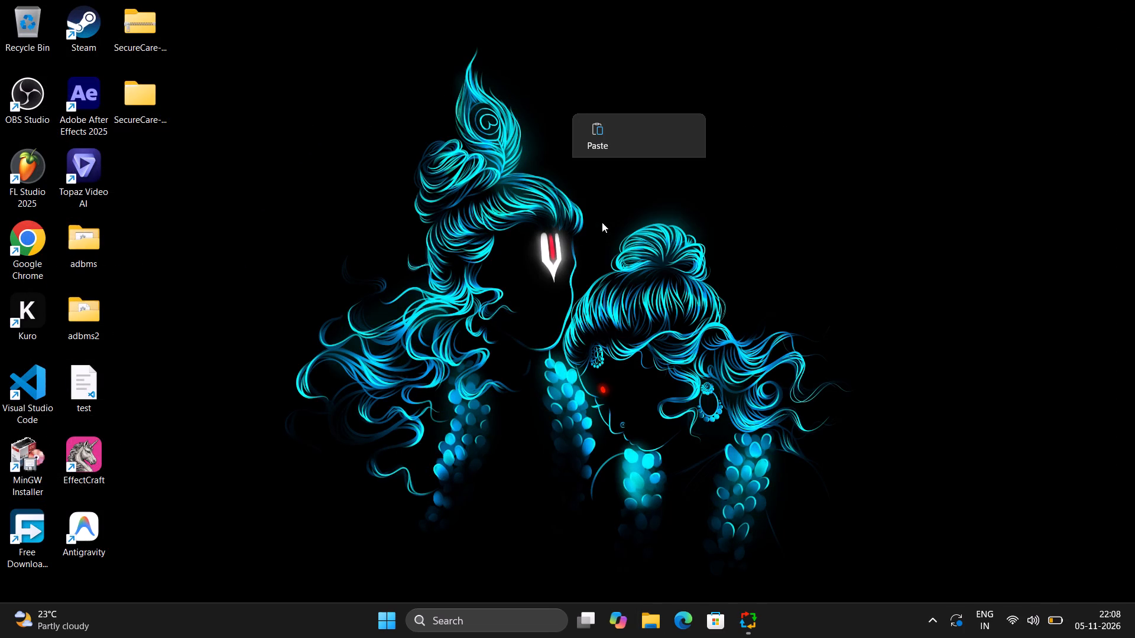